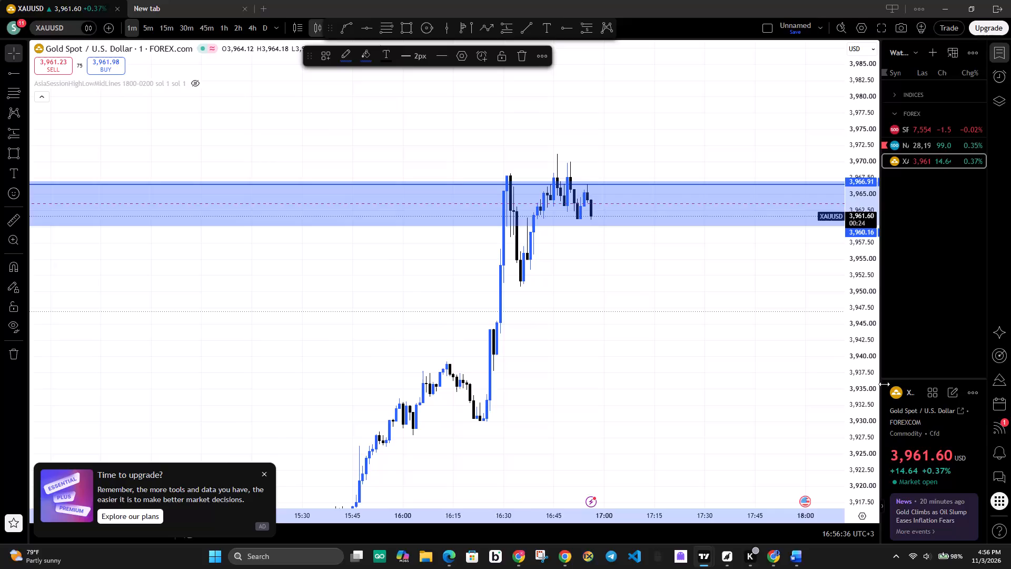
# Draw a rectangle zone on the XAUUSD chart starting at 16:49, spanning about 3,963 to 3,967.
pyautogui.scroll(3, 697, 326)
pyautogui.moveTo(692, 328); pyautogui.dragTo(670, 363)
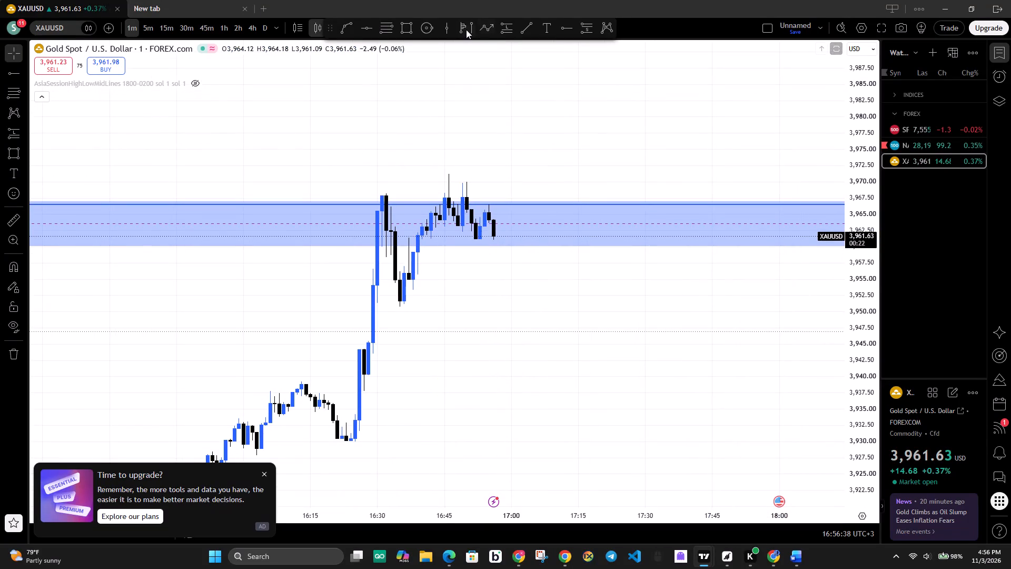
pyautogui.click(407, 25)
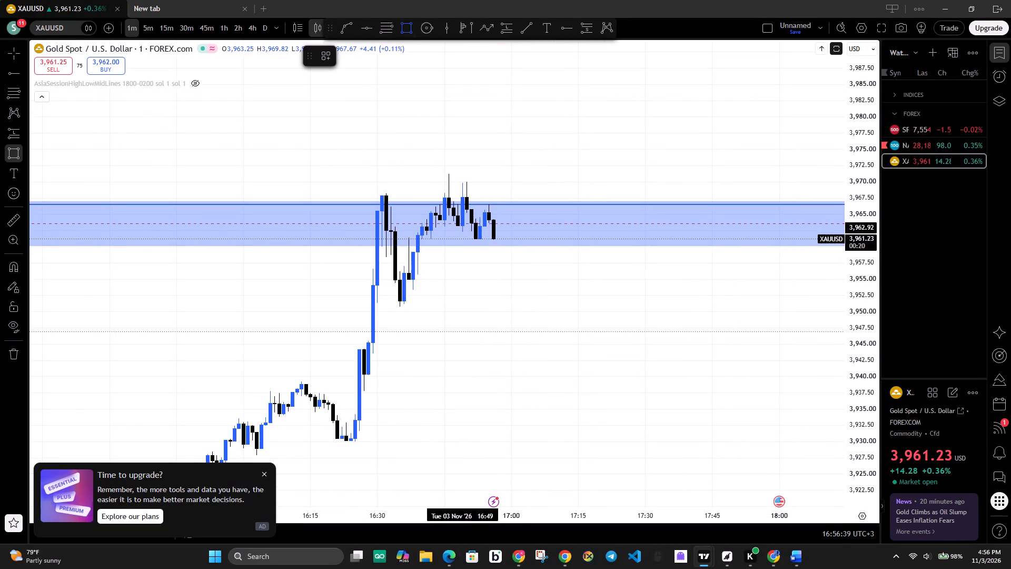
pyautogui.click(459, 226)
pyautogui.click(569, 199)
pyautogui.click(571, 268)
# Place a horizontal ray at 3,963.10 starting at 16:49, along the new rectangle's lower edge.
pyautogui.scroll(-1, 548, 291)
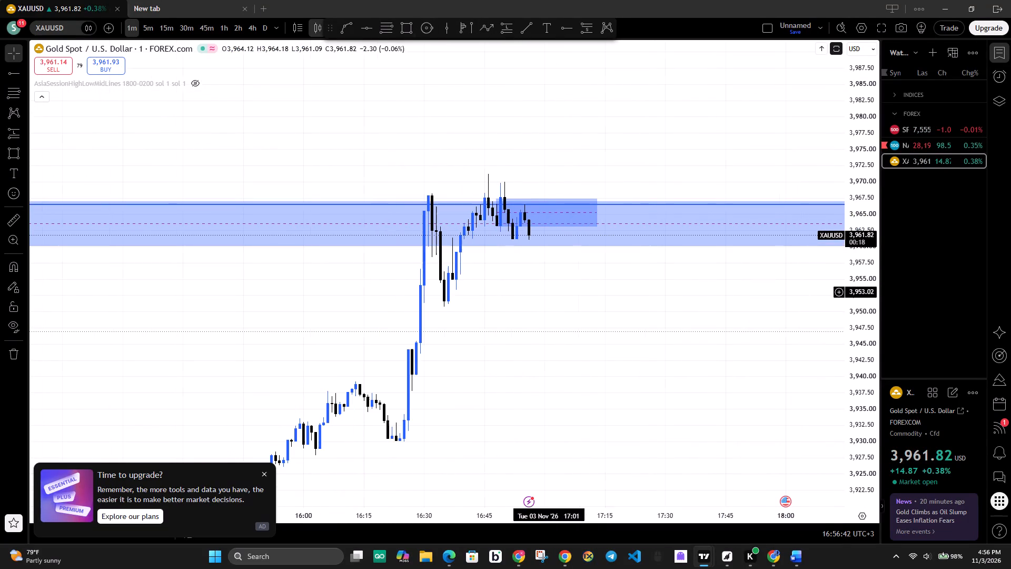
pyautogui.scroll(9, 862, 365)
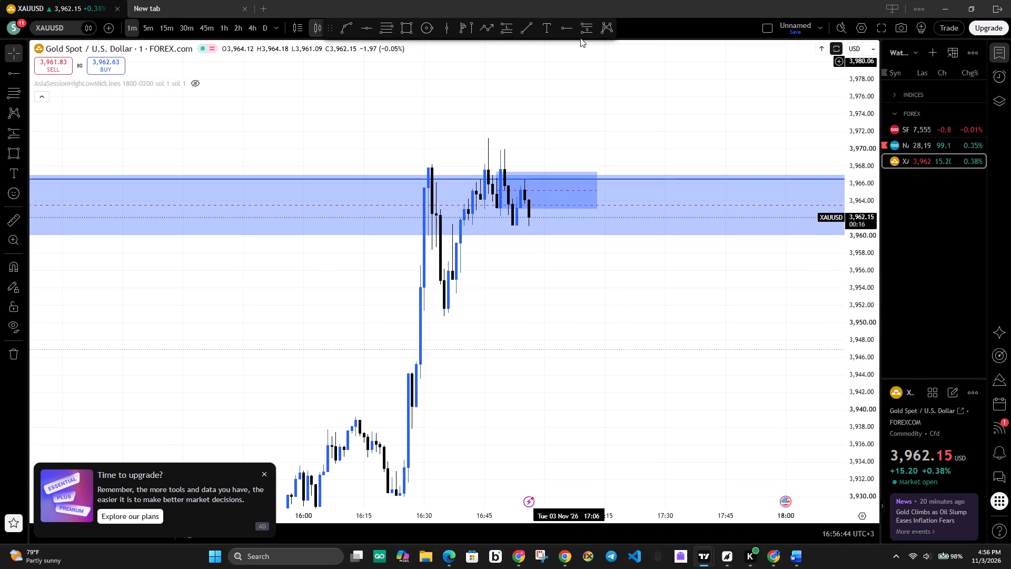
pyautogui.click(563, 27)
pyautogui.click(499, 209)
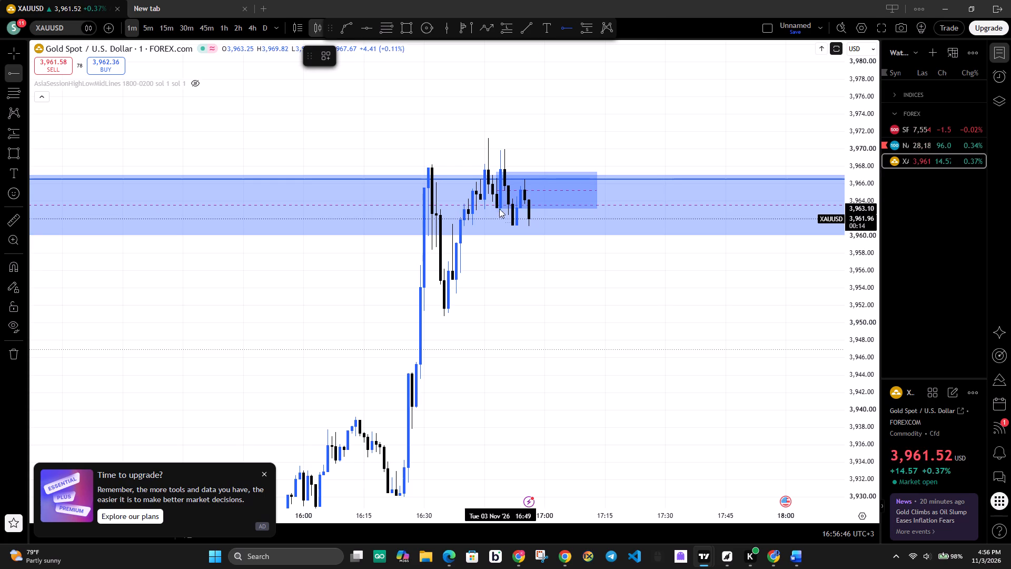
pyautogui.click(502, 246)
# Reposition the horizontal ray so it starts at 16:47 at the 3,963.24 price level.
pyautogui.scroll(10, 857, 335)
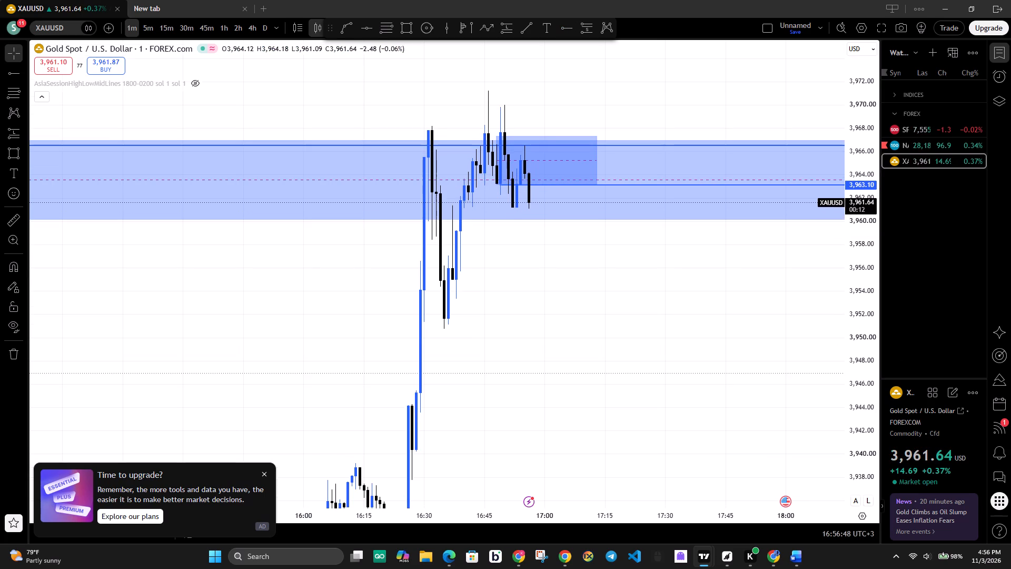
pyautogui.scroll(5, 860, 312)
pyautogui.moveTo(740, 283); pyautogui.dragTo(716, 368)
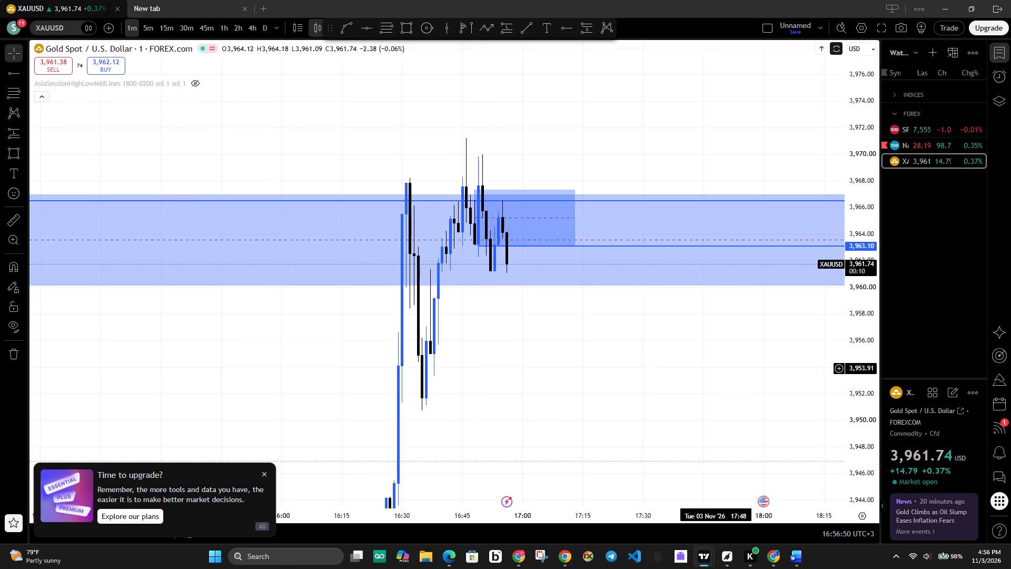
pyautogui.scroll(13, 851, 360)
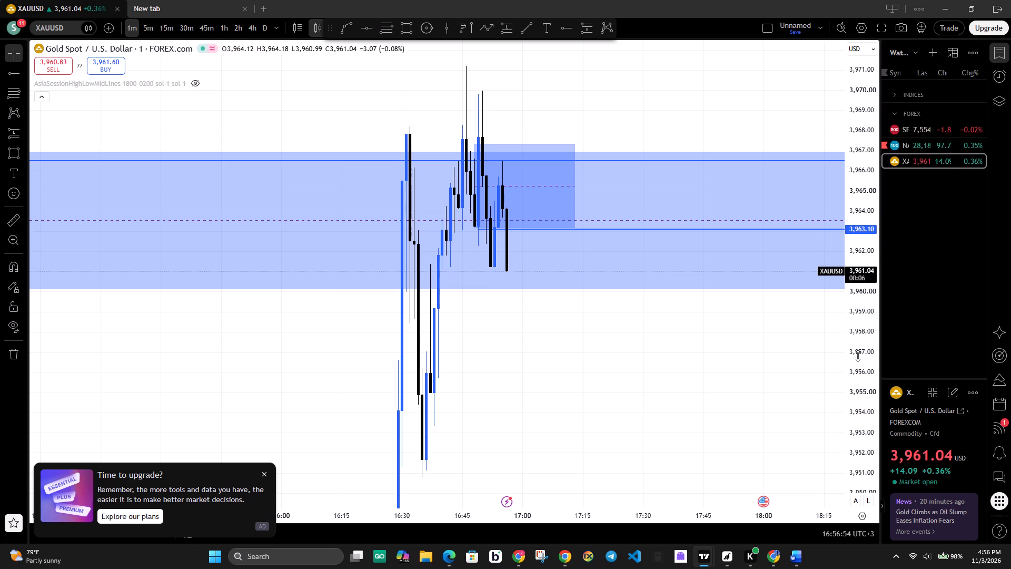
pyautogui.scroll(4, 858, 356)
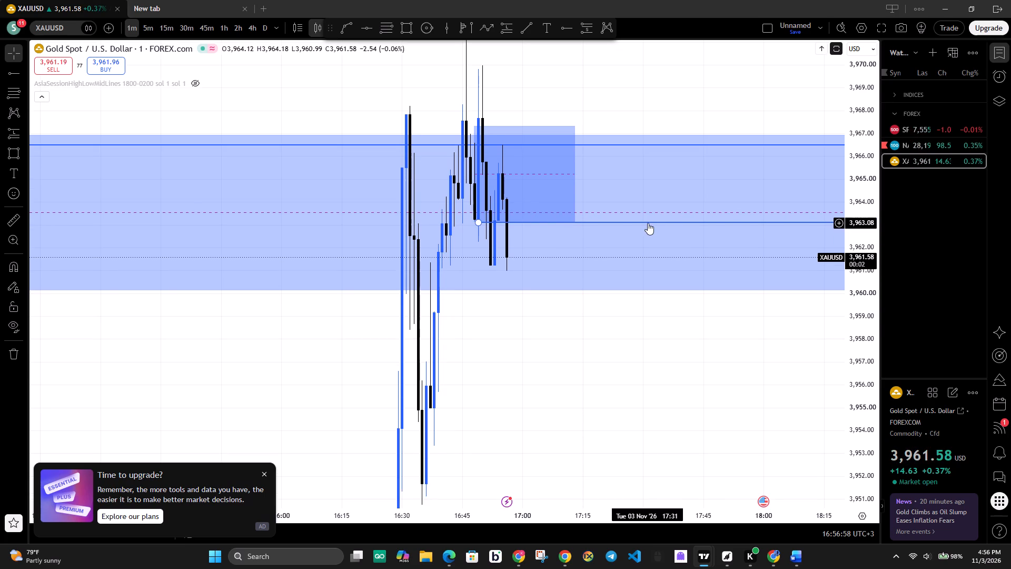
pyautogui.moveTo(648, 223); pyautogui.dragTo(635, 223)
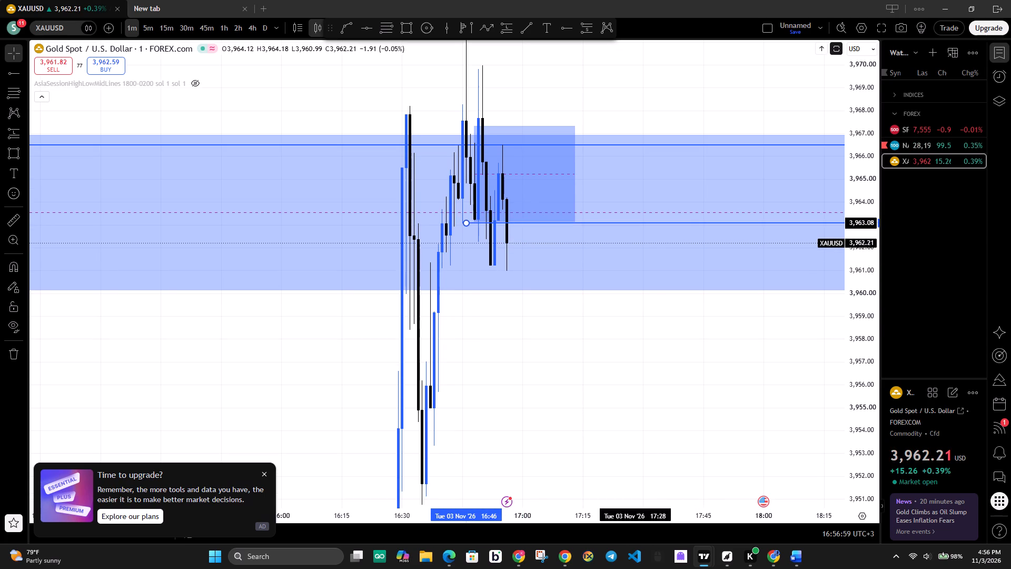
pyautogui.moveTo(635, 223); pyautogui.dragTo(656, 266)
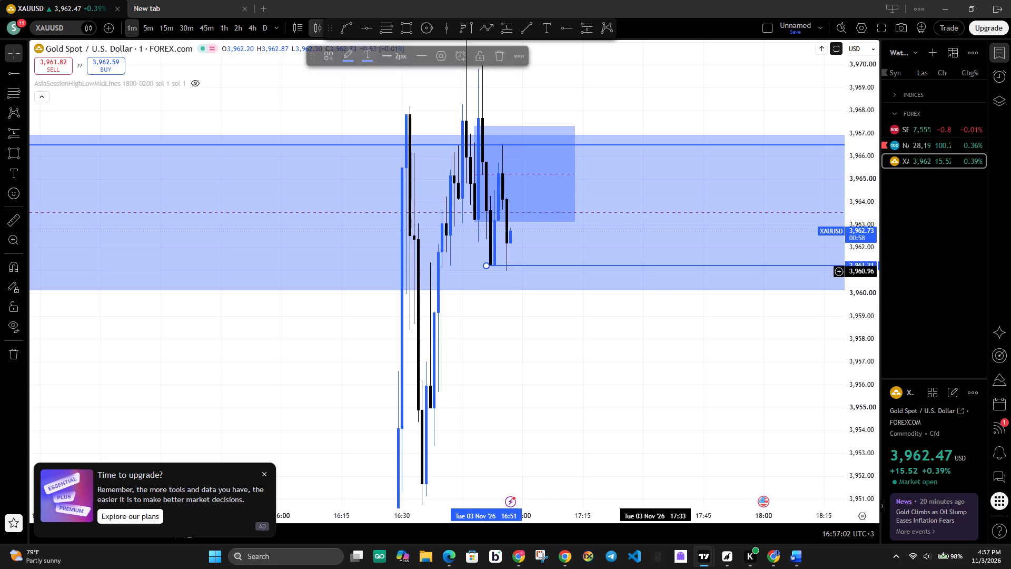
pyautogui.click(663, 300)
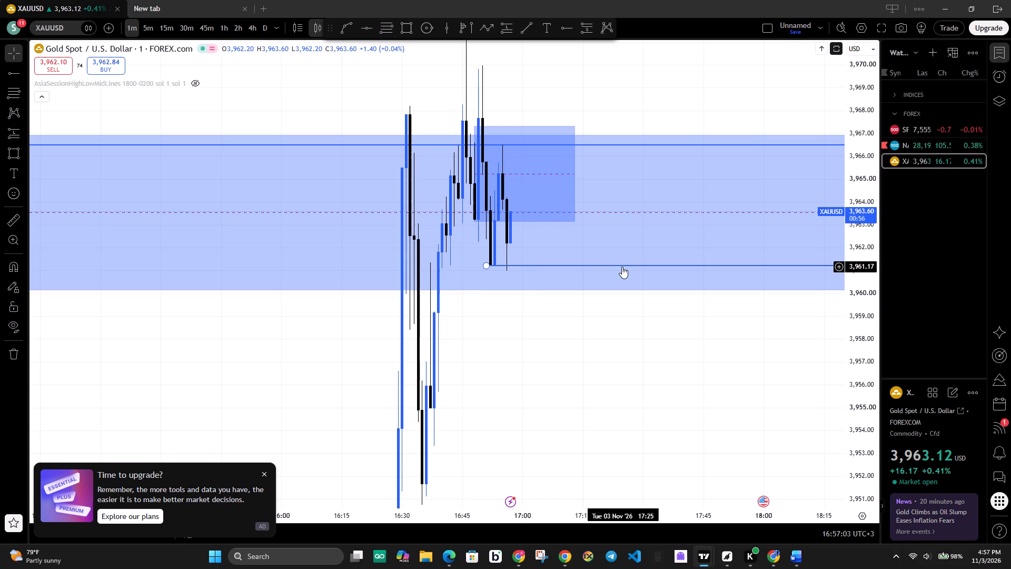
pyautogui.moveTo(622, 267); pyautogui.dragTo(607, 219)
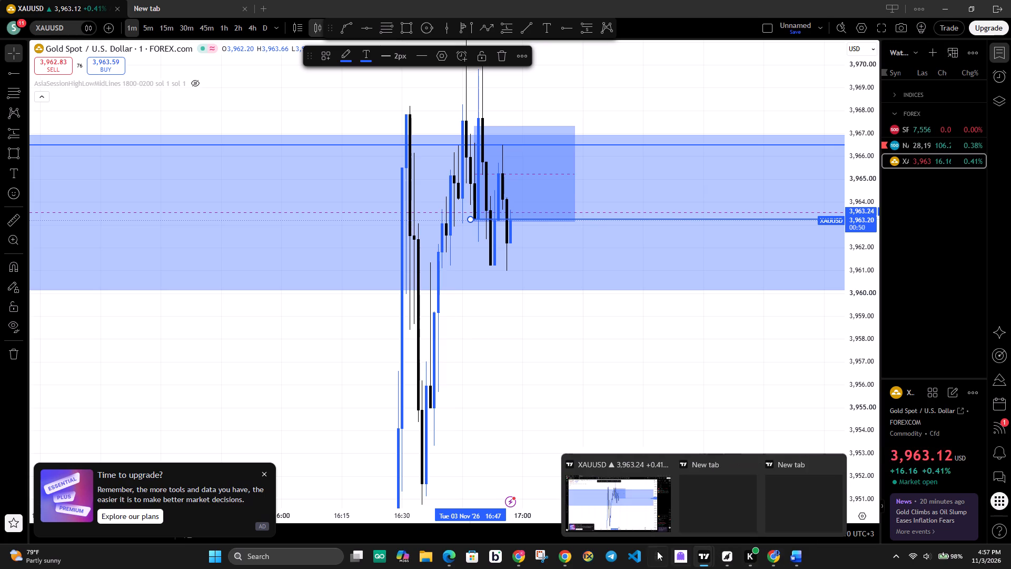
# Switch to the Word document CHI INTRODUCTION TO MEMS.
pyautogui.click(800, 556)
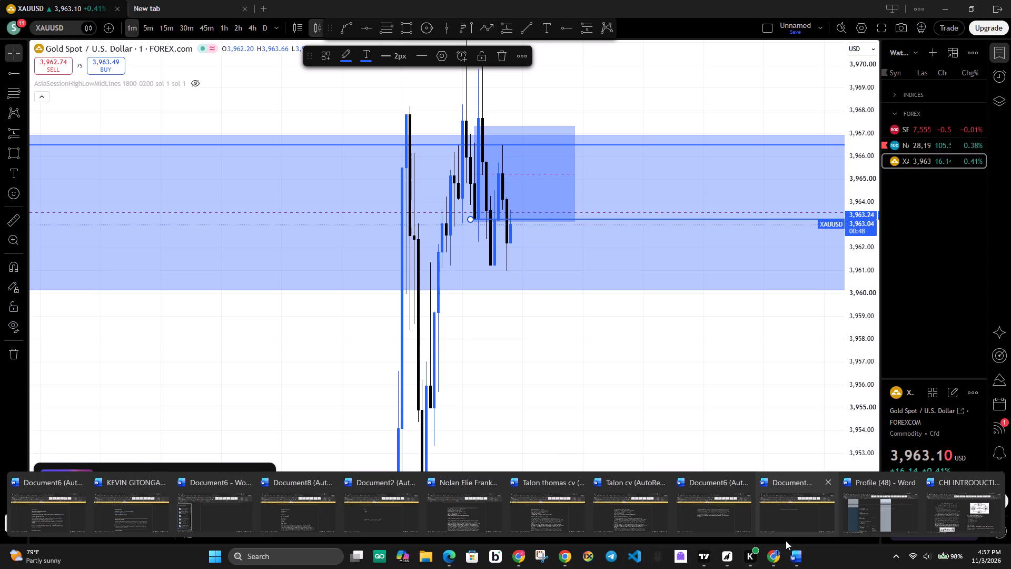
pyautogui.click(958, 527)
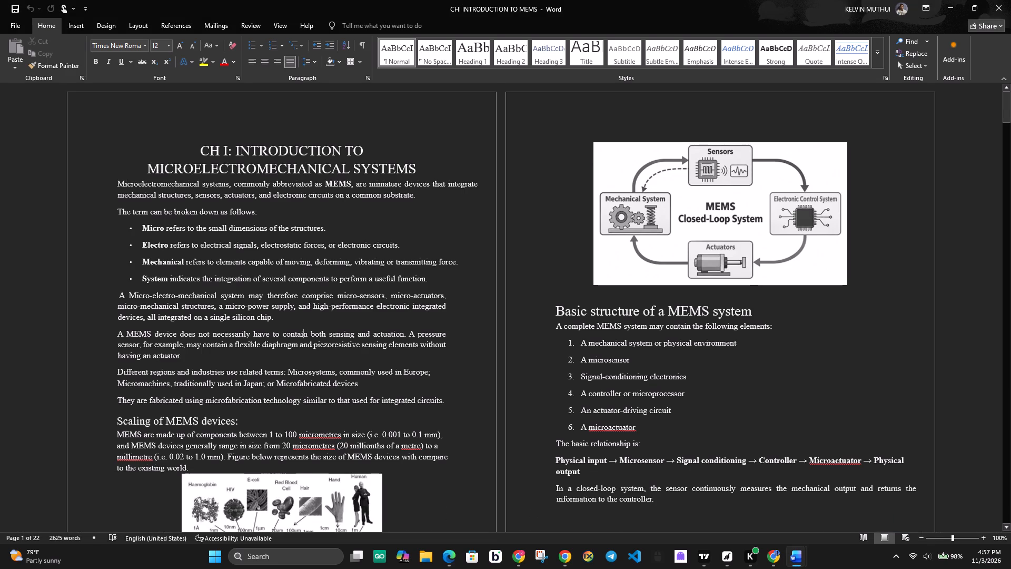
# Look over the text and closed-loop system diagram on the document's first two pages.
pyautogui.scroll(-1, 364, 308)
pyautogui.moveTo(668, 222); pyautogui.dragTo(650, 240)
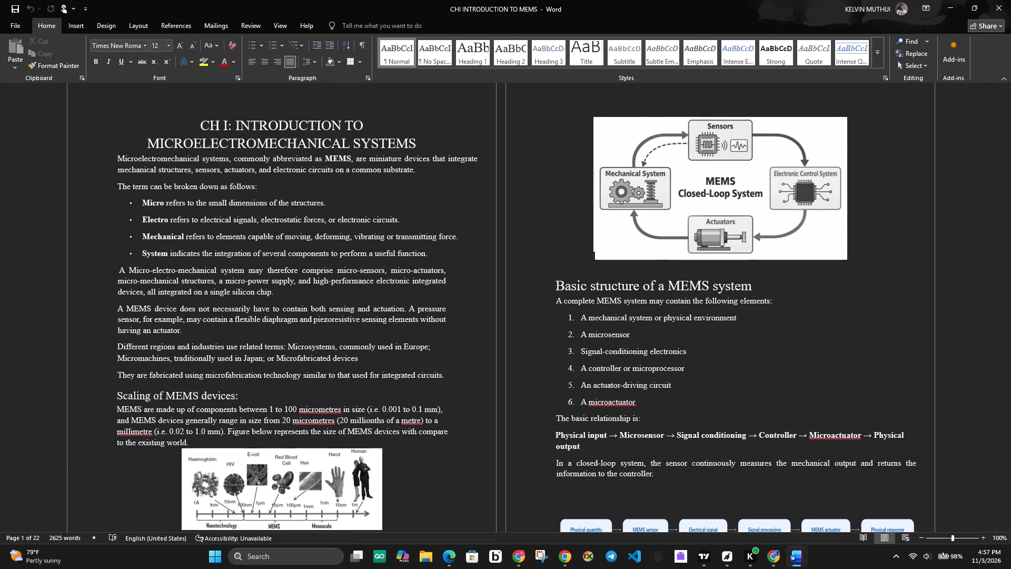
pyautogui.moveTo(665, 190); pyautogui.dragTo(659, 207)
pyautogui.click(718, 115)
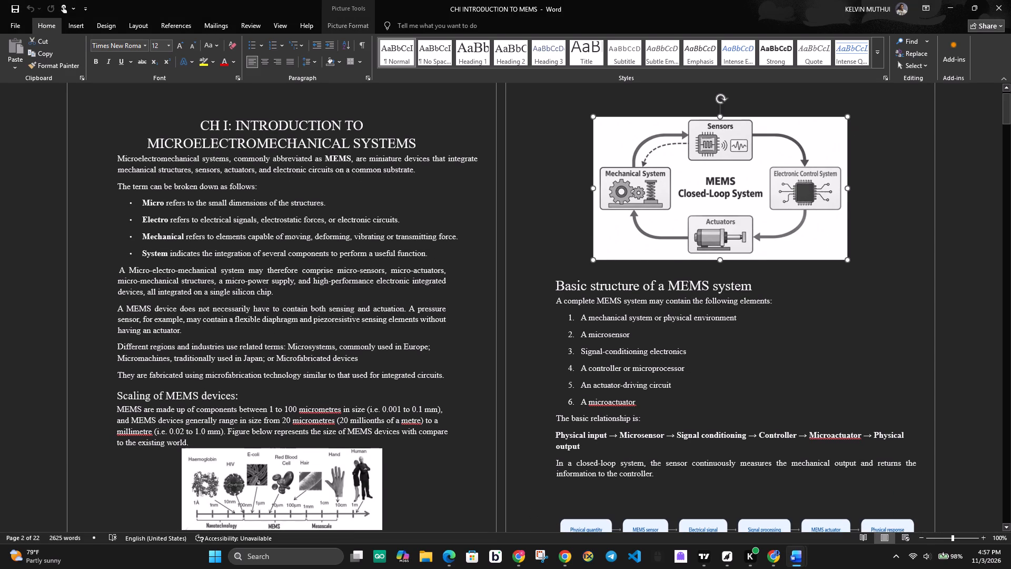
pyautogui.scroll(8, 360, 214)
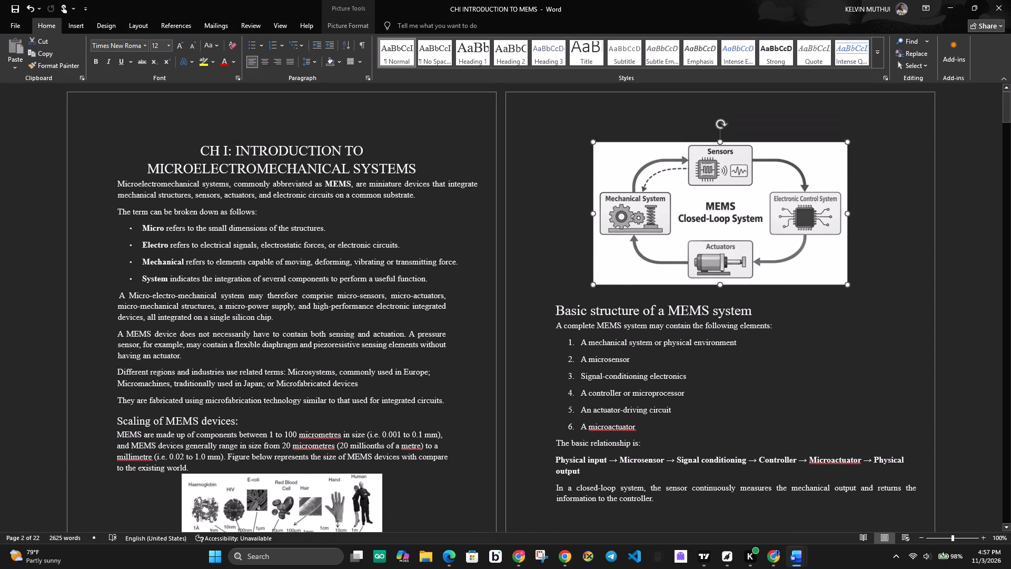
pyautogui.scroll(2, 359, 266)
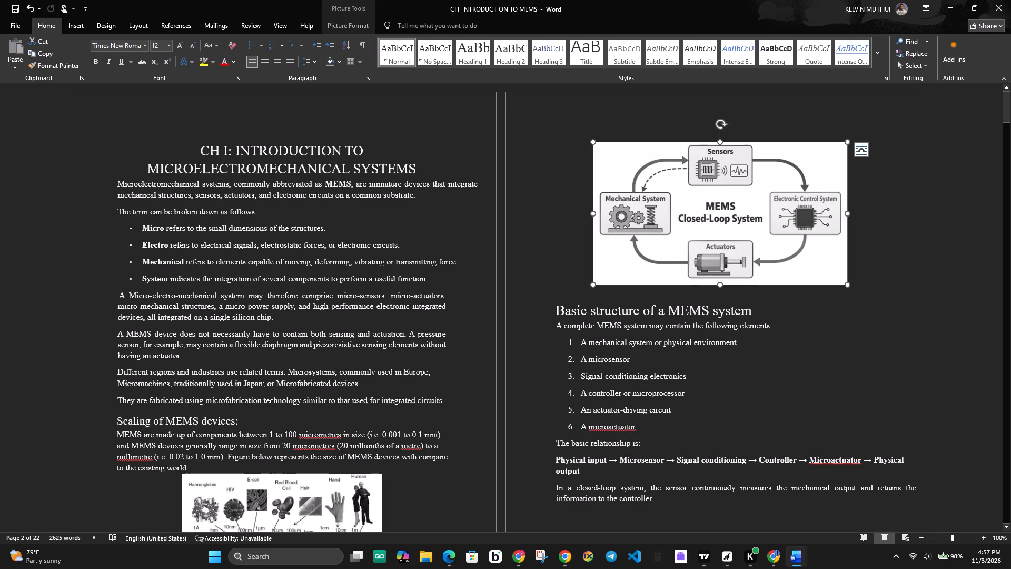
pyautogui.click(379, 284)
pyautogui.scroll(17, 195, 231)
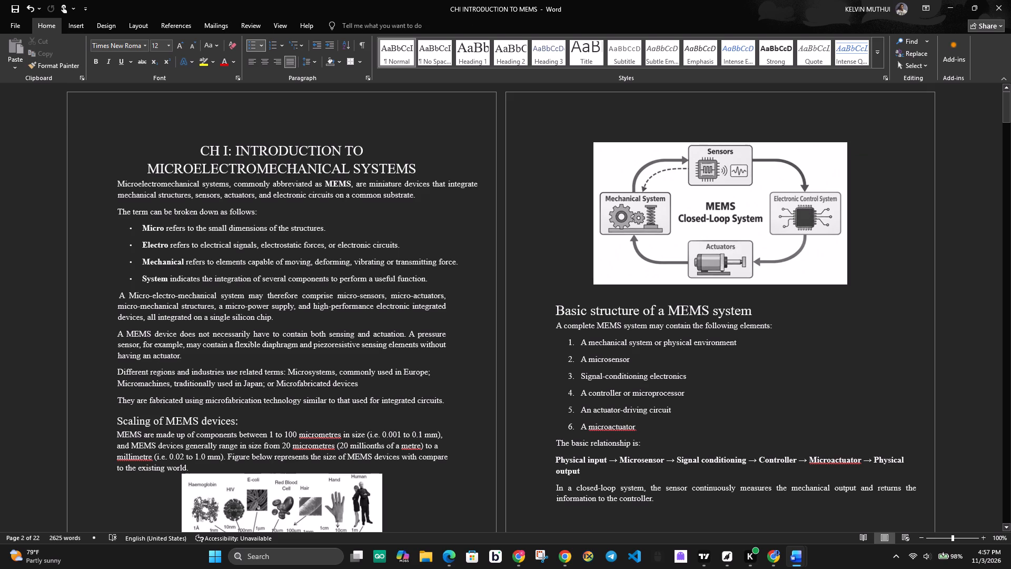
pyautogui.scroll(2, 222, 292)
pyautogui.doubleClick(277, 273)
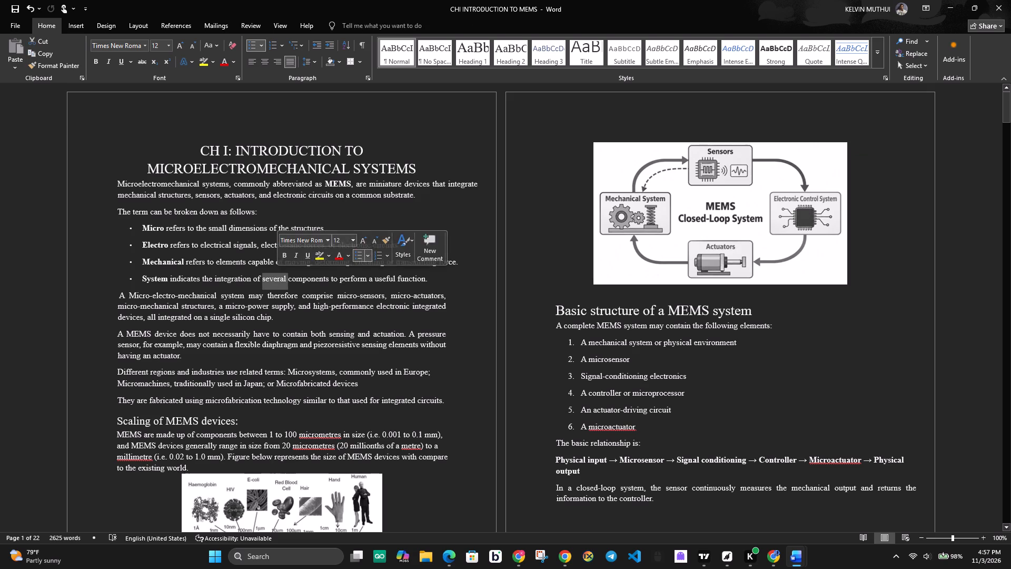
pyautogui.click(422, 341)
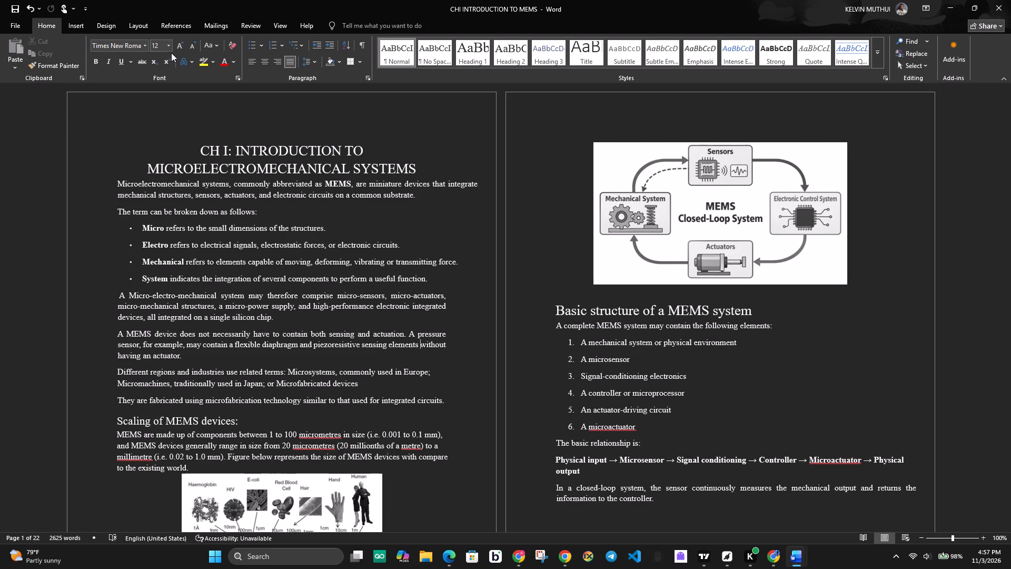
# Set the font size of the entire document's text to 14.
pyautogui.click(169, 47)
pyautogui.click(162, 132)
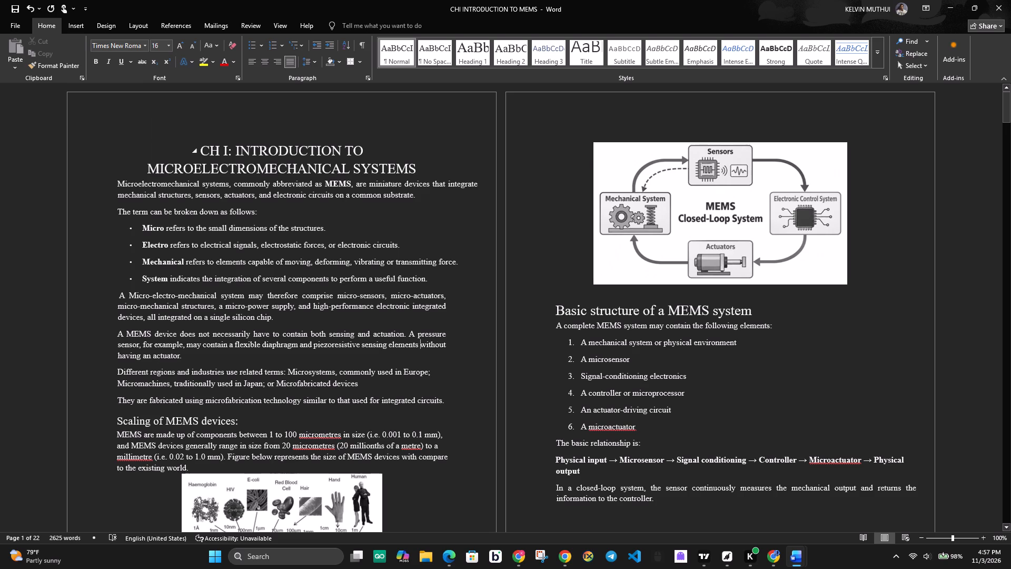
pyautogui.hotkey('ctrl', 'a')
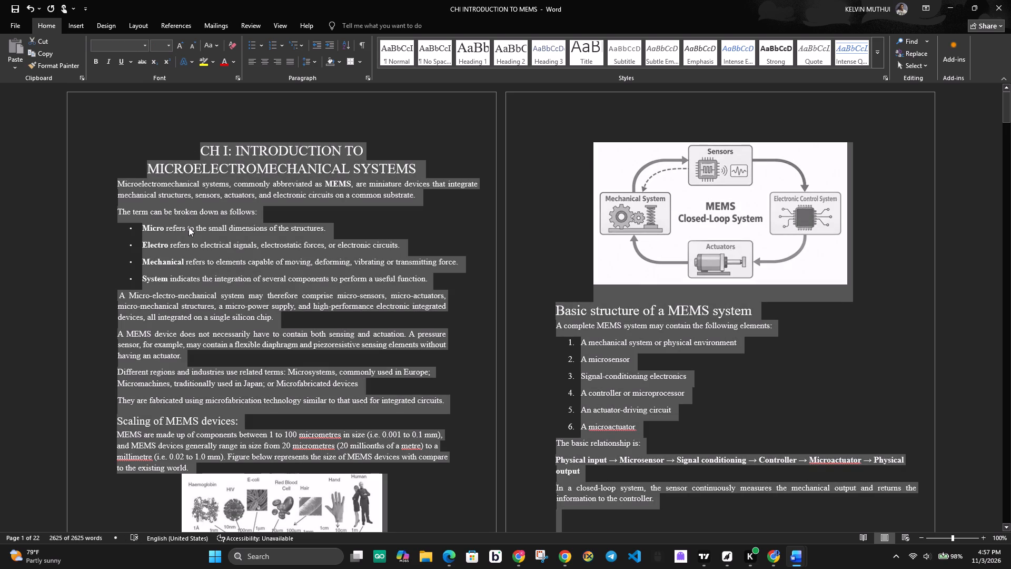
pyautogui.click(168, 45)
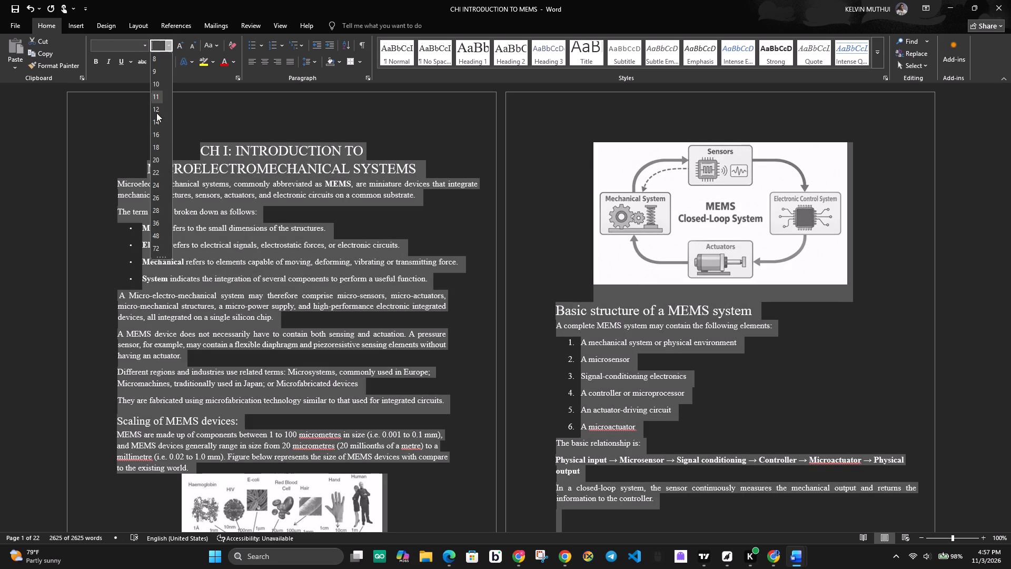
pyautogui.click(156, 122)
pyautogui.scroll(3, 376, 309)
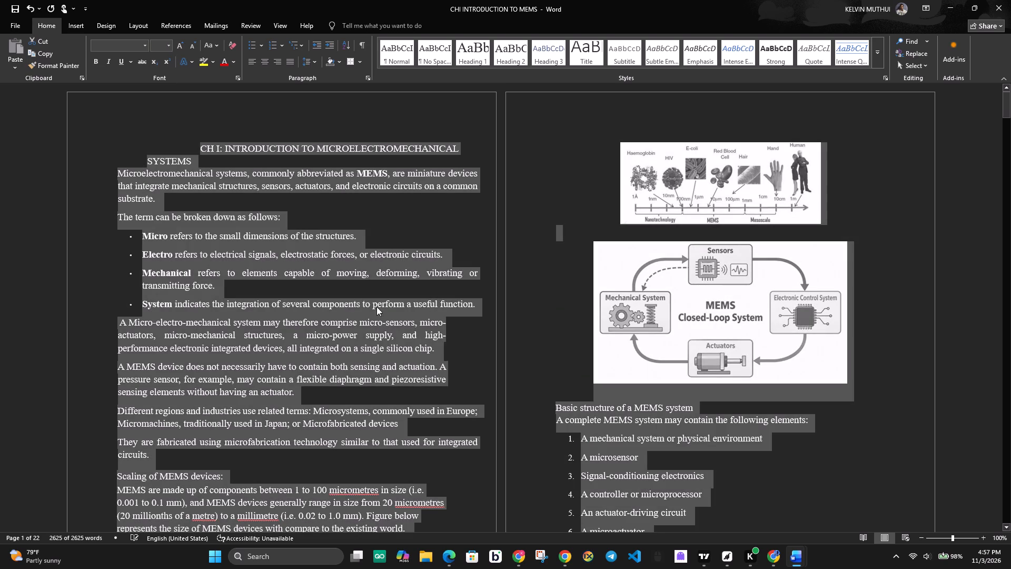
pyautogui.click(395, 254)
# Check the reformatted text and pictures on the first two pages at a larger zoom of 148%.
pyautogui.scroll(4, 411, 344)
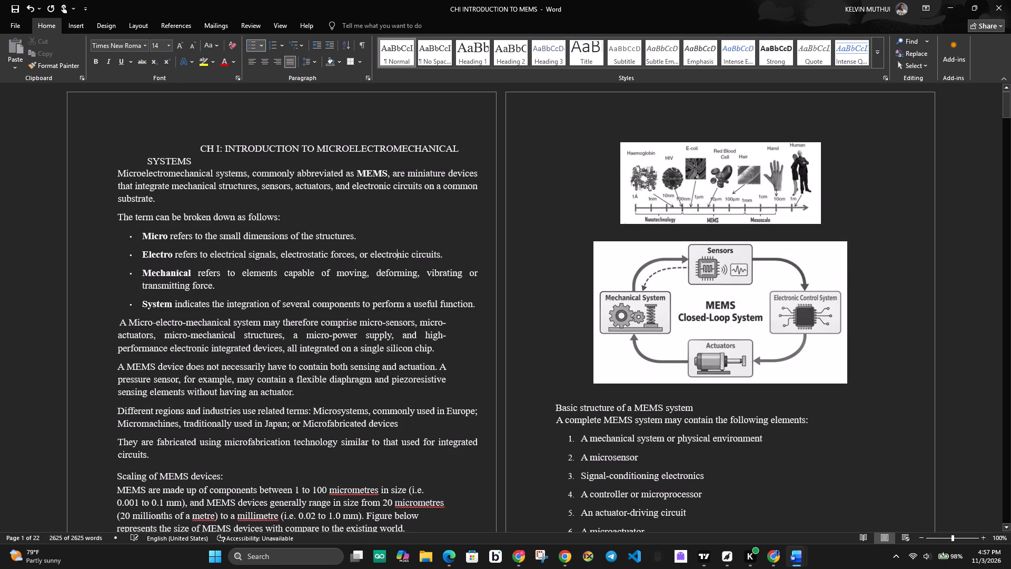
pyautogui.scroll(-13, 392, 301)
pyautogui.scroll(14, 406, 328)
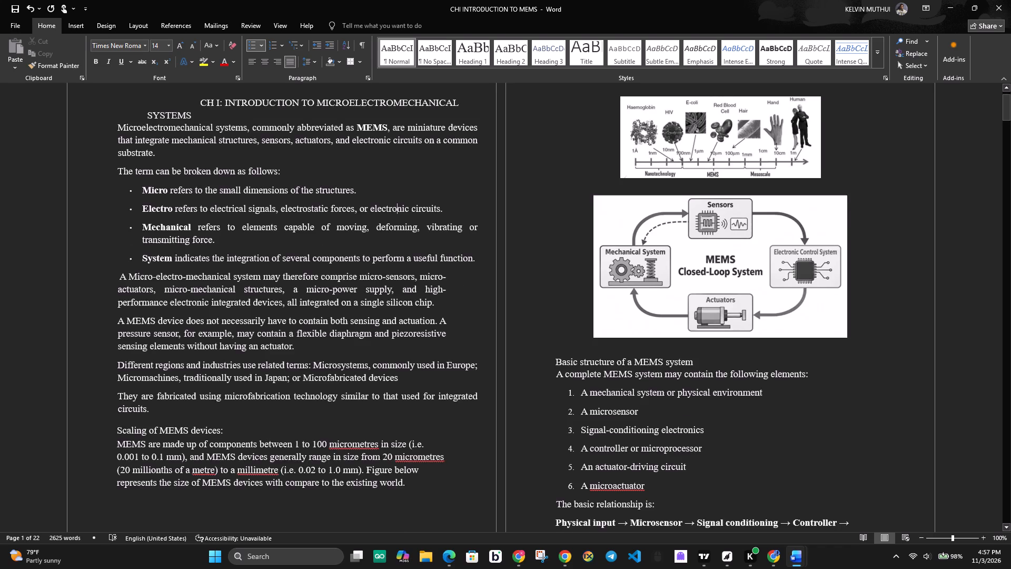
pyautogui.scroll(3, 411, 328)
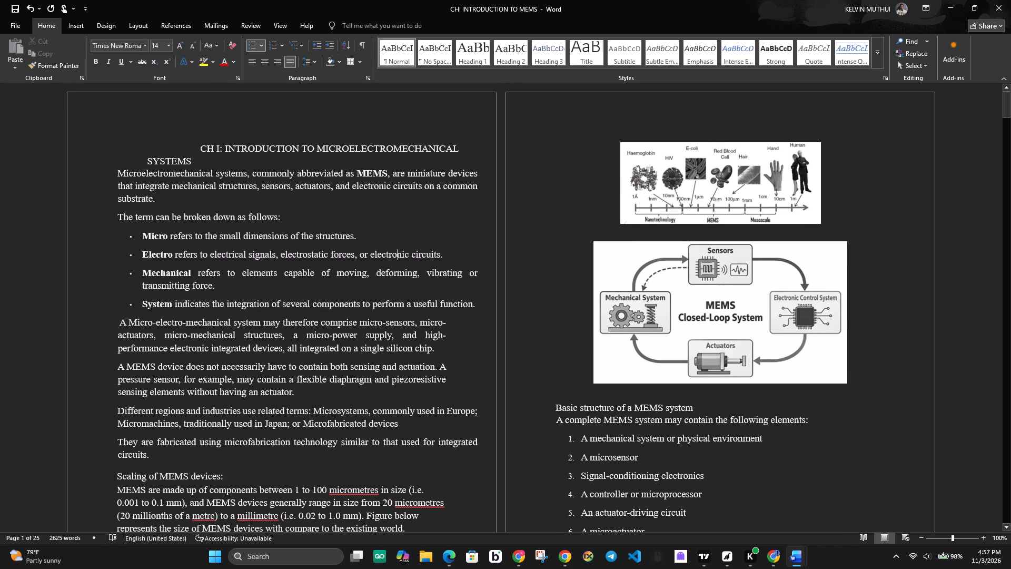
pyautogui.click(953, 538)
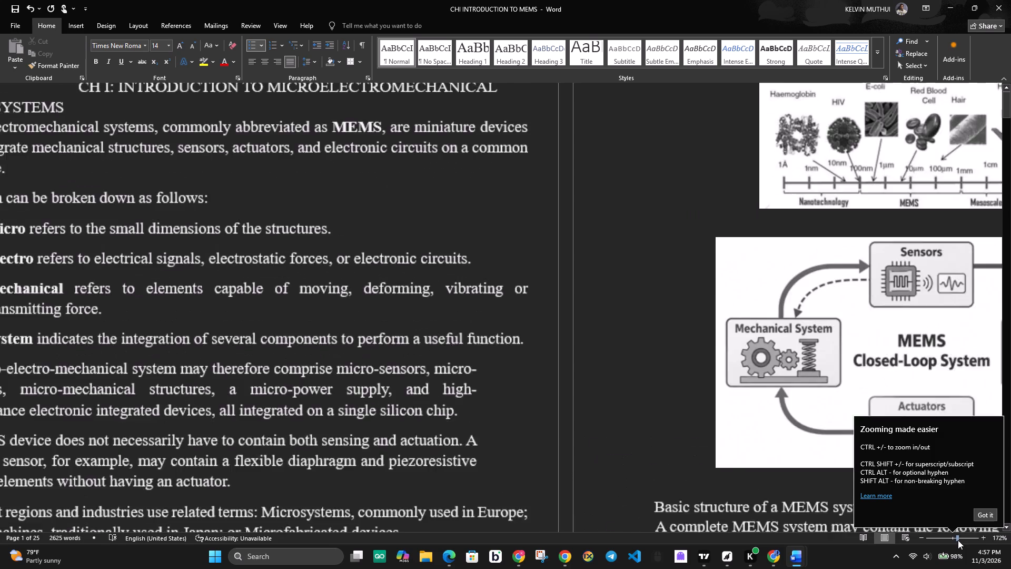
pyautogui.scroll(11, 568, 413)
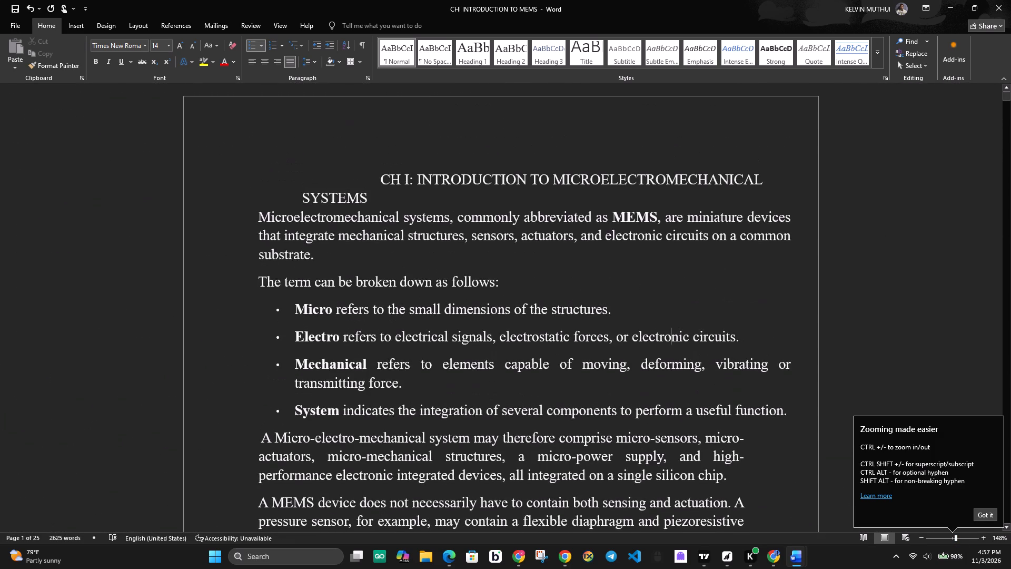
pyautogui.scroll(2, 573, 395)
pyautogui.scroll(-20, 577, 390)
pyautogui.scroll(-2, 577, 390)
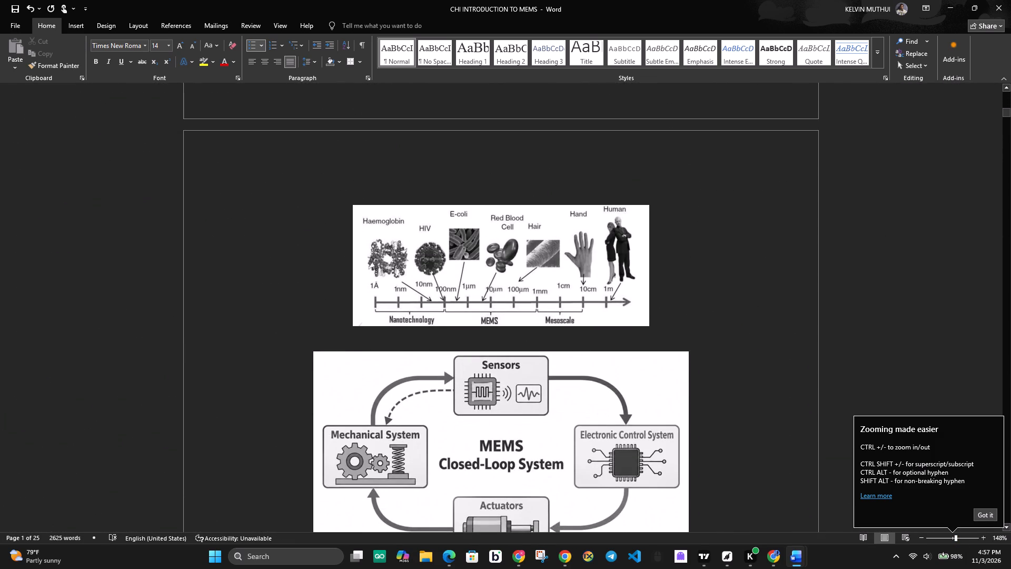
# Enlarge the Haemoglobin-to-Human size-scale picture on page 2 to about 4.43" wide and 2" high.
pyautogui.moveTo(357, 207); pyautogui.dragTo(348, 196)
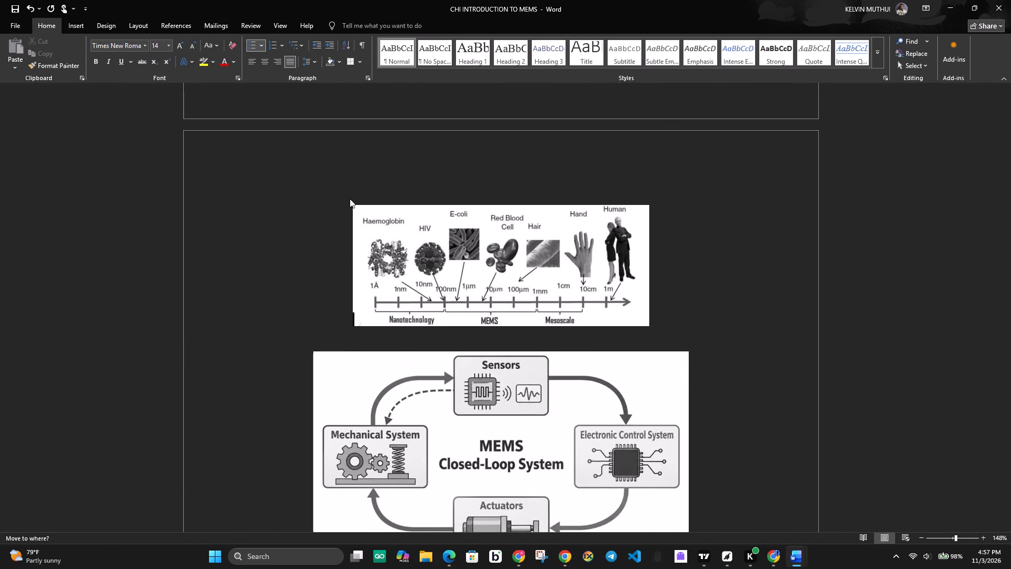
pyautogui.moveTo(499, 205); pyautogui.dragTo(507, 181)
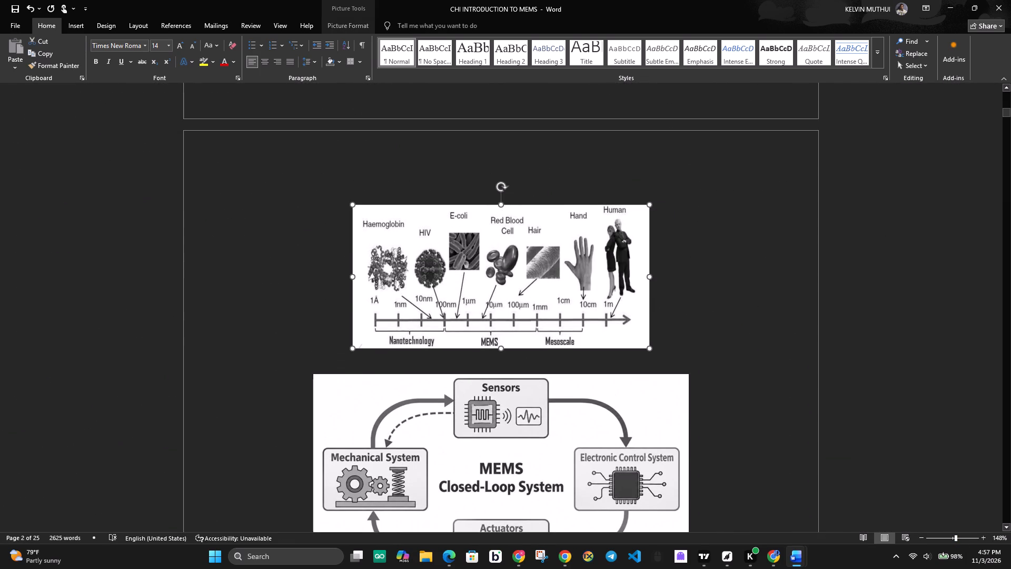
pyautogui.moveTo(507, 181); pyautogui.dragTo(510, 156)
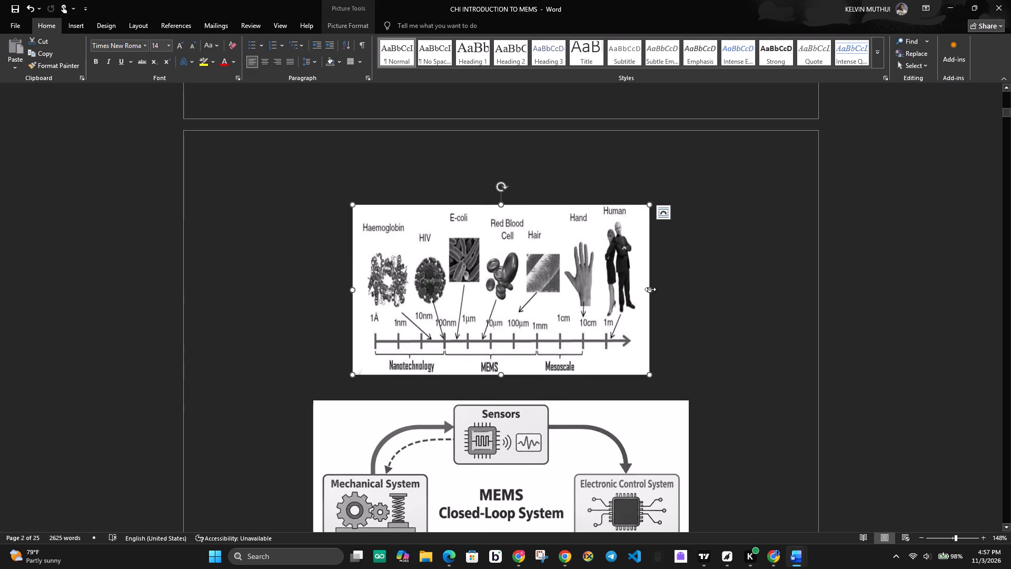
pyautogui.moveTo(650, 289); pyautogui.dragTo(684, 293)
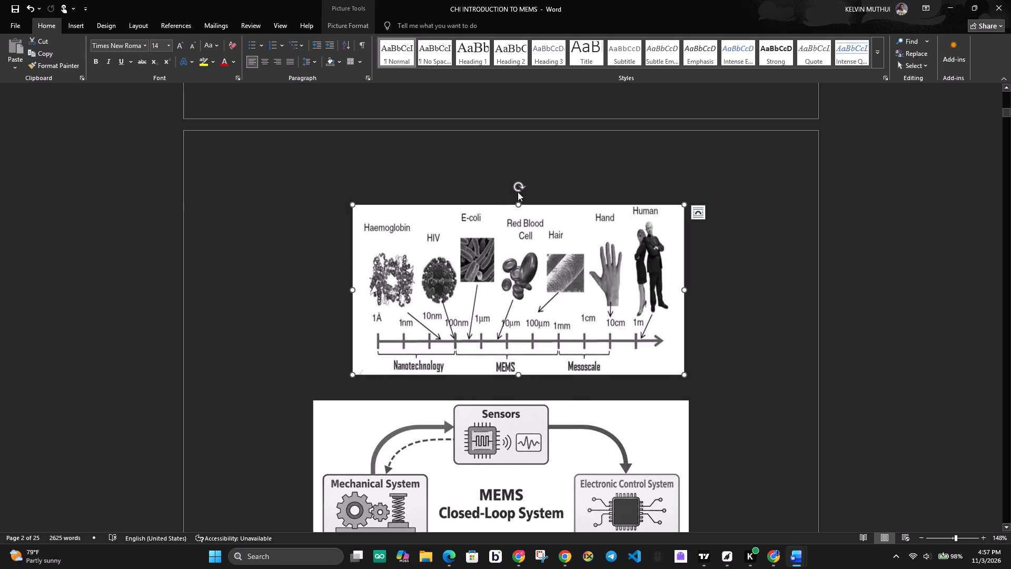
pyautogui.moveTo(517, 201); pyautogui.dragTo(508, 225)
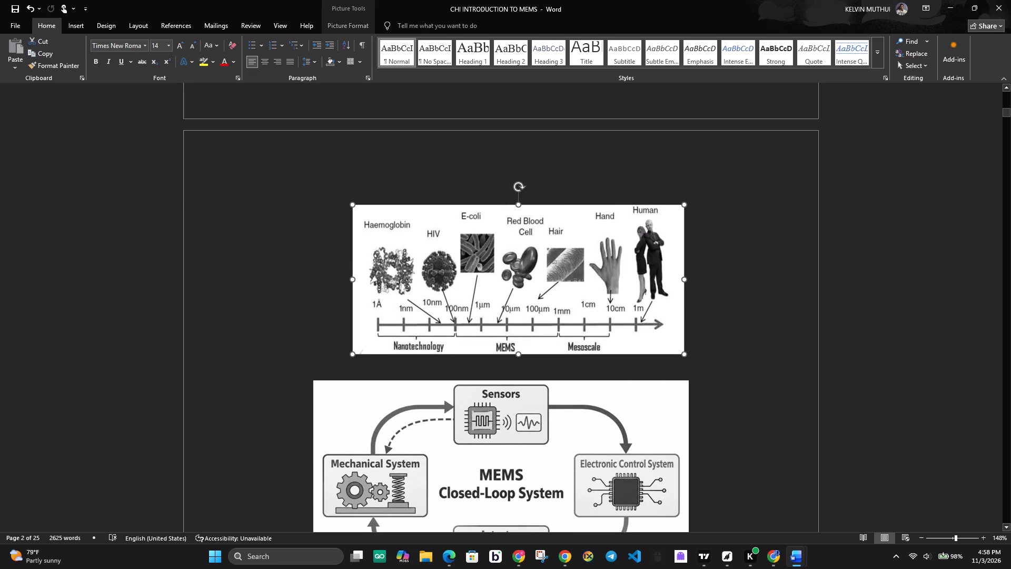
pyautogui.moveTo(752, 426); pyautogui.dragTo(734, 378)
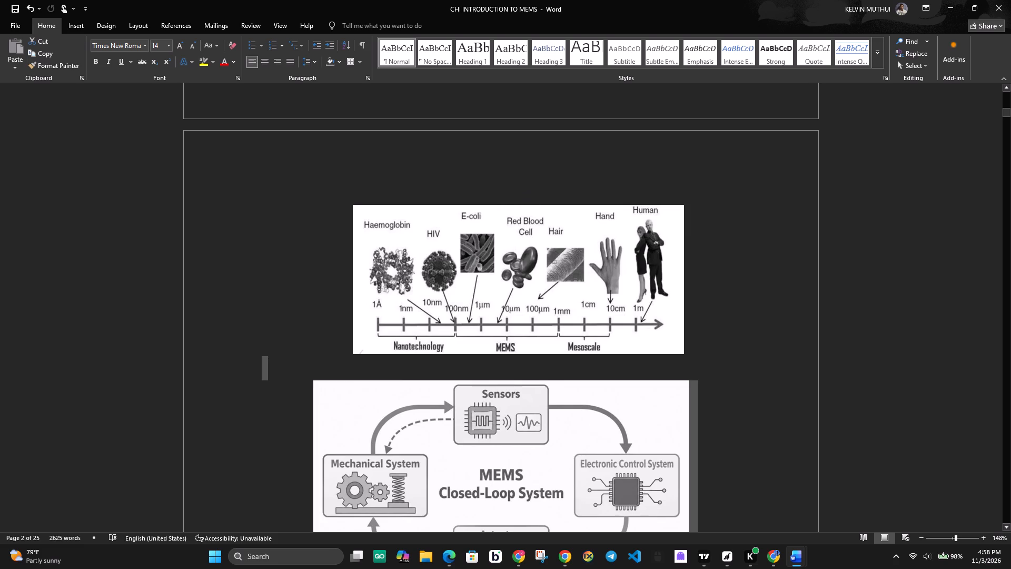
pyautogui.moveTo(511, 204); pyautogui.dragTo(517, 201)
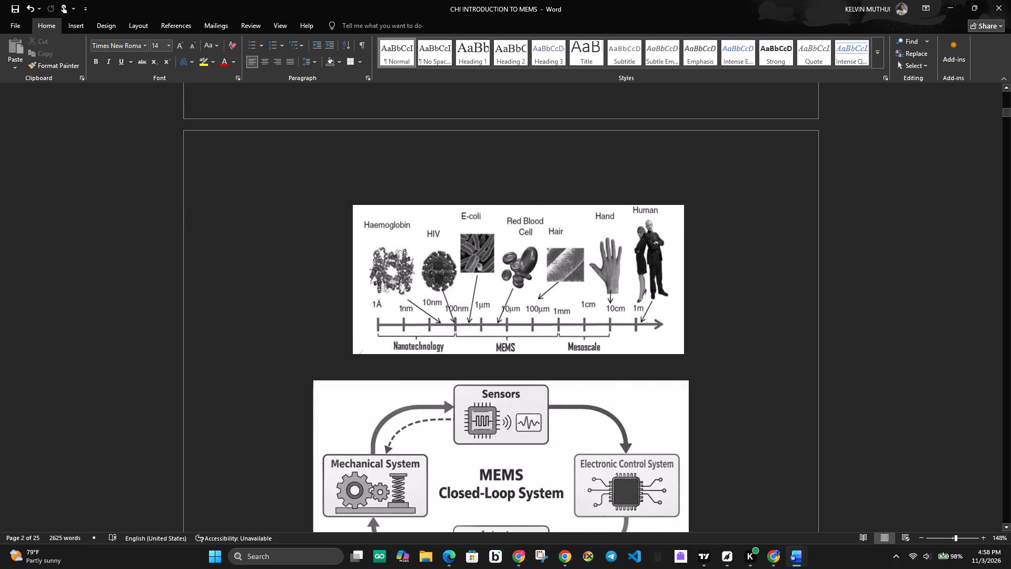
# Move the size-scale picture to the page's left margin, directly above the closed-loop diagram.
pyautogui.moveTo(497, 351); pyautogui.dragTo(497, 363)
pyautogui.click(555, 303)
pyautogui.moveTo(555, 302); pyautogui.dragTo(627, 296)
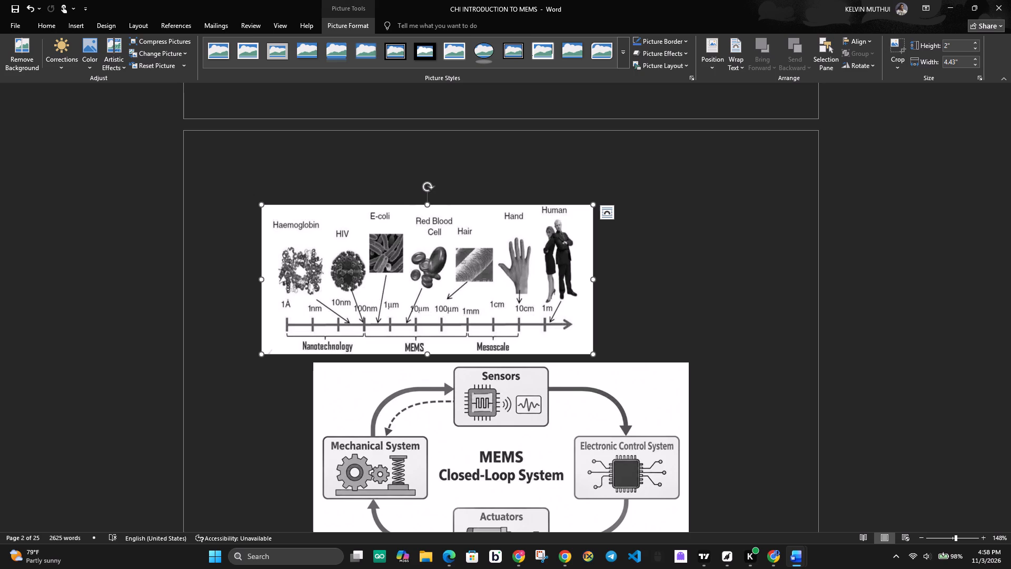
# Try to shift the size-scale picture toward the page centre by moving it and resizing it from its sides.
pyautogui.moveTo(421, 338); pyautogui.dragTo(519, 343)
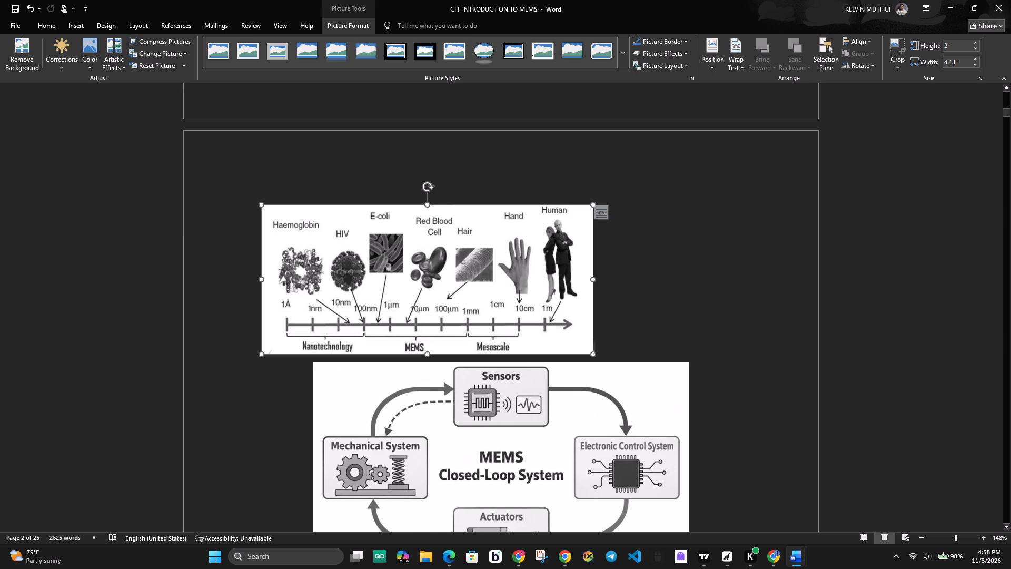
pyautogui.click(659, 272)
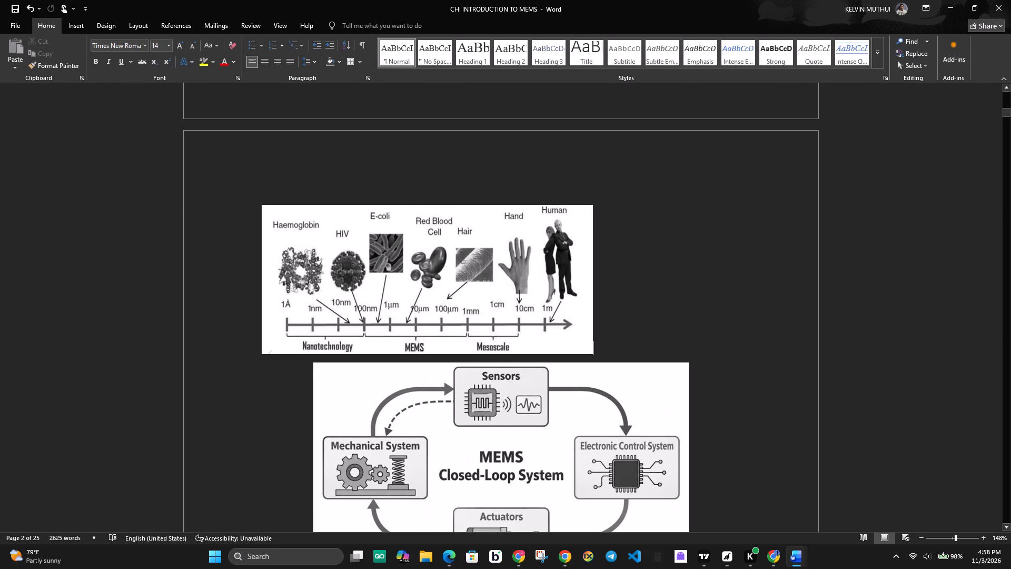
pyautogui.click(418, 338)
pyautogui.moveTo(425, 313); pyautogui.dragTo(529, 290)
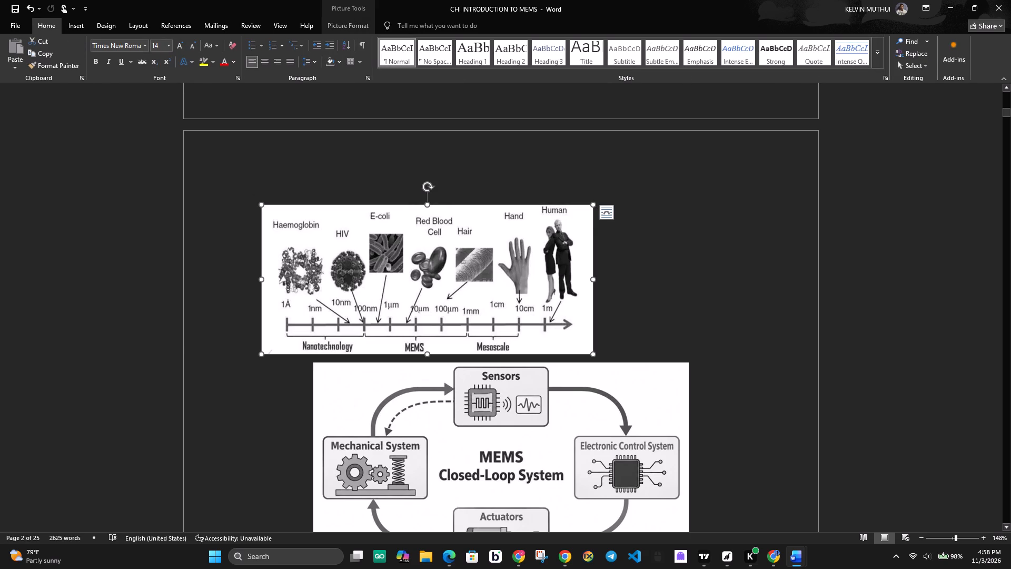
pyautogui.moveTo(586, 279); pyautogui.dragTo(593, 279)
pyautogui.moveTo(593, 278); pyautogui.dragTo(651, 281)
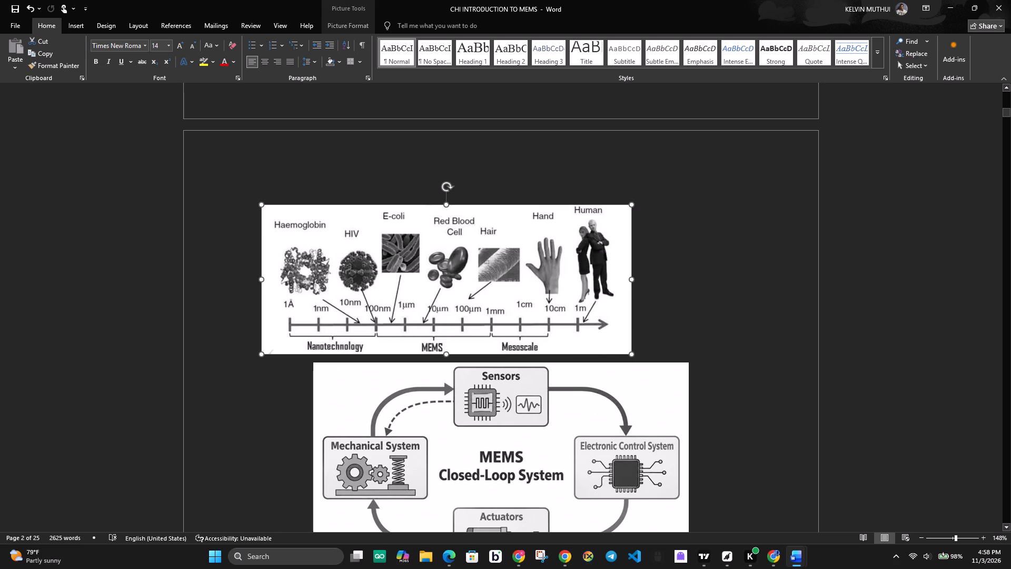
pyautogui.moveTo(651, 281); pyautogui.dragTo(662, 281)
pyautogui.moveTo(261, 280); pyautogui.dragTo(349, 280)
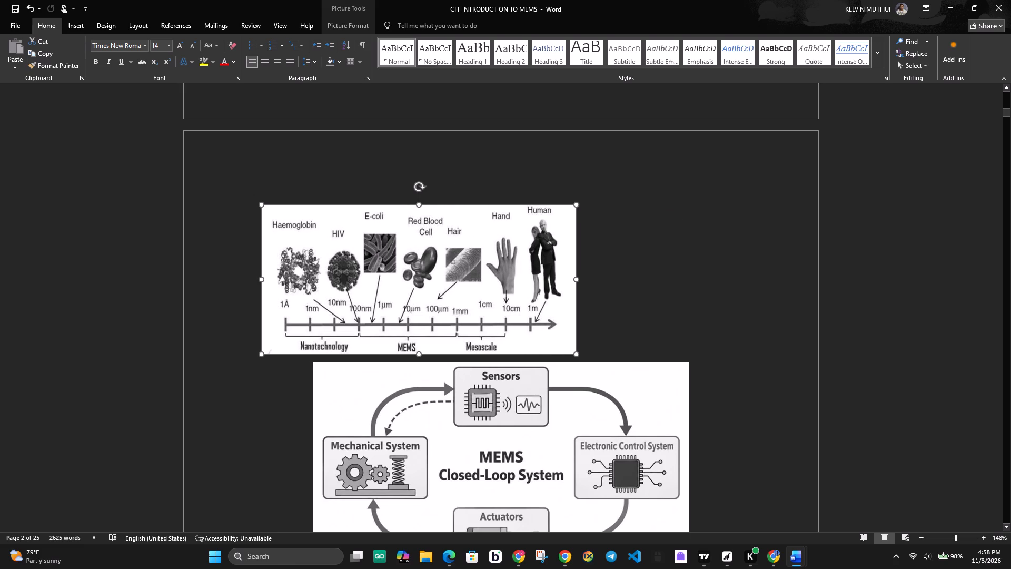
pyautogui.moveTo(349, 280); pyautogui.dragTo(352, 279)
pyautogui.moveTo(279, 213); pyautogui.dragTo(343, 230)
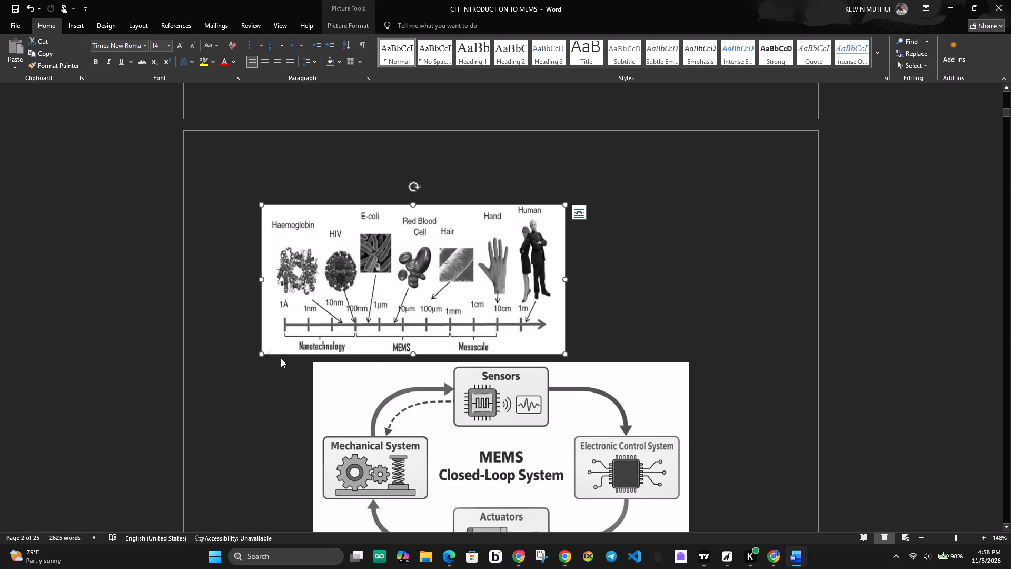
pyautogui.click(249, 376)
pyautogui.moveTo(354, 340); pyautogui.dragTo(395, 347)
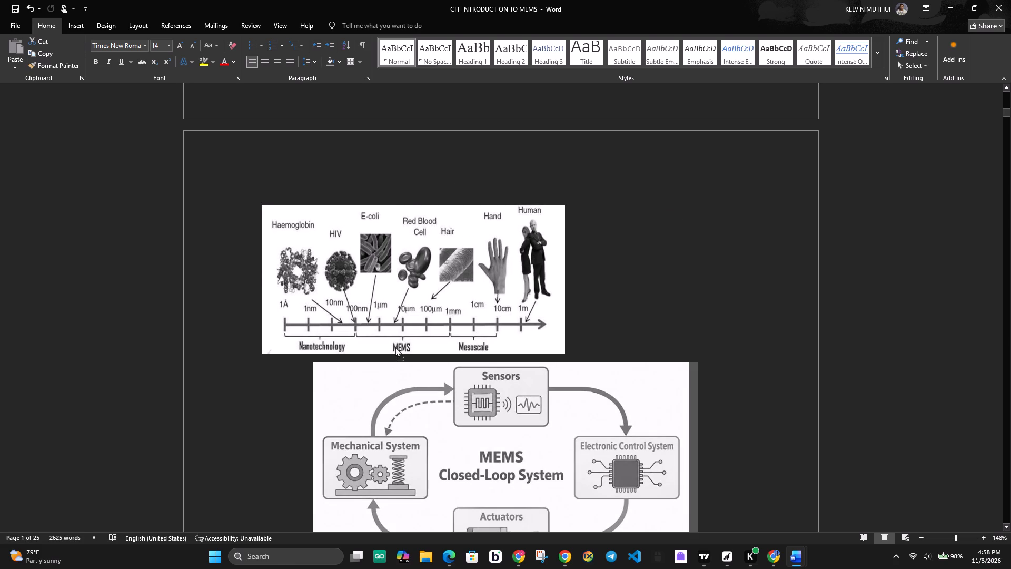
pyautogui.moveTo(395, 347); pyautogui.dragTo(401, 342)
# Widen the MEMS Closed-Loop System diagram slightly and make it a little shorter.
pyautogui.scroll(-5, 405, 290)
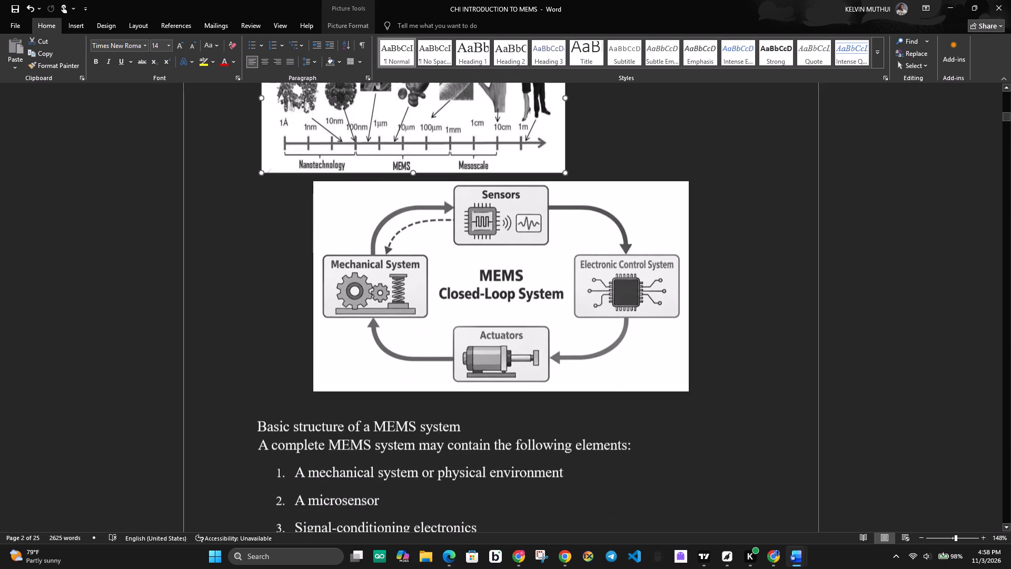
pyautogui.scroll(2, 421, 293)
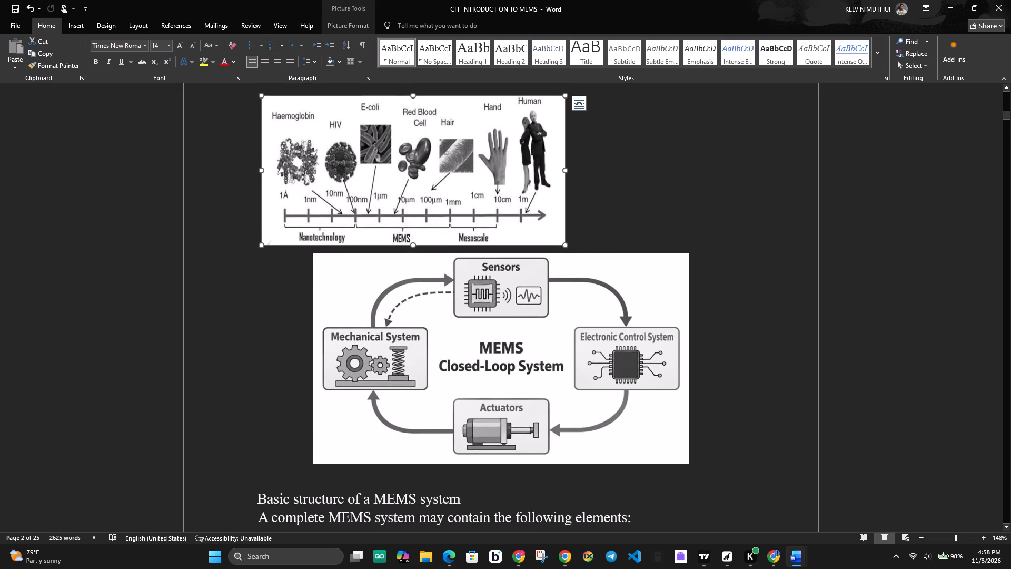
pyautogui.click(688, 354)
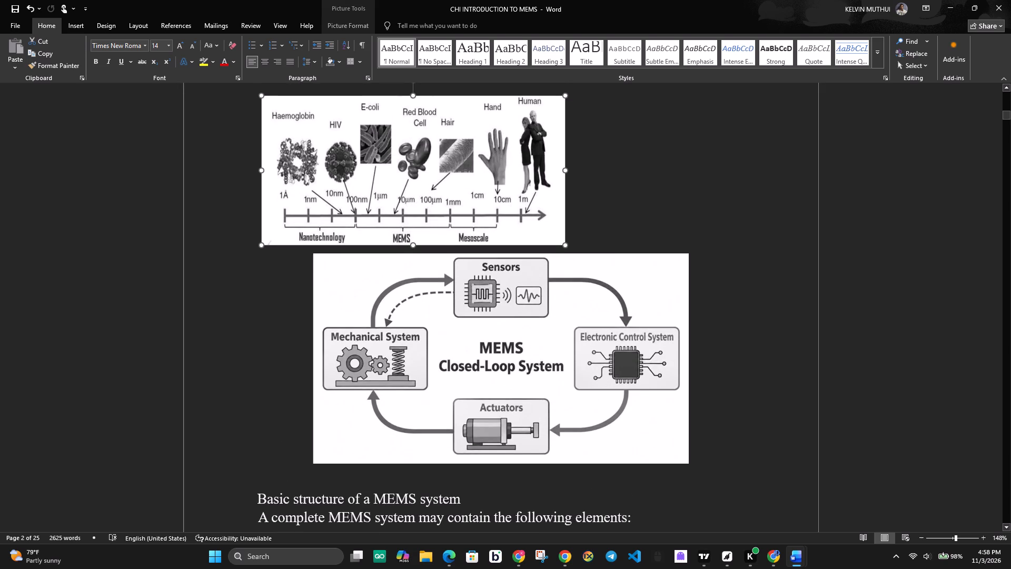
pyautogui.click(676, 350)
pyautogui.moveTo(689, 358); pyautogui.dragTo(719, 360)
pyautogui.moveTo(517, 255); pyautogui.dragTo(522, 285)
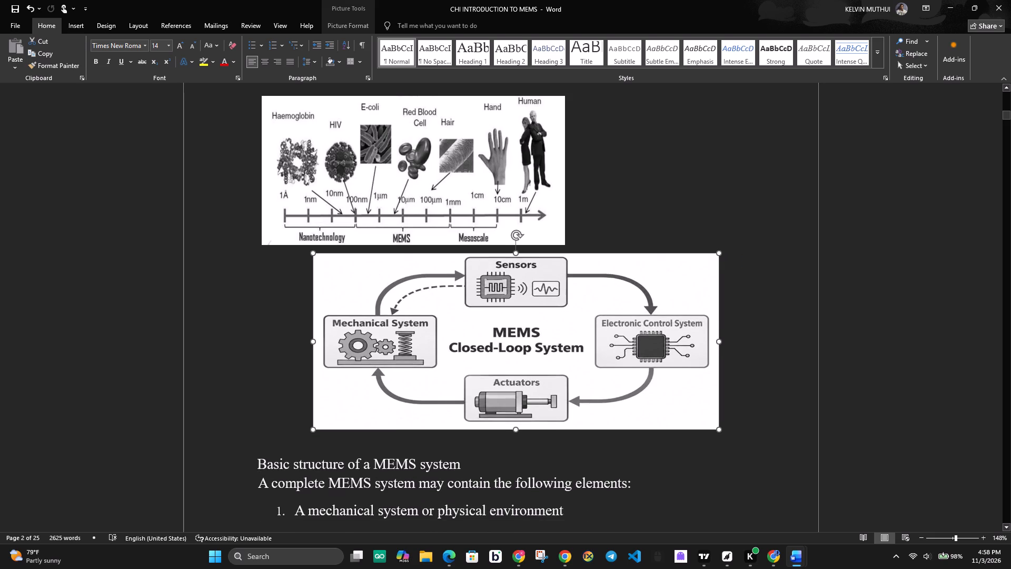
pyautogui.moveTo(522, 285); pyautogui.dragTo(531, 259)
# Widen the size-scale picture until its right edge lines up with that of the closed-loop diagram.
pyautogui.scroll(3, 618, 168)
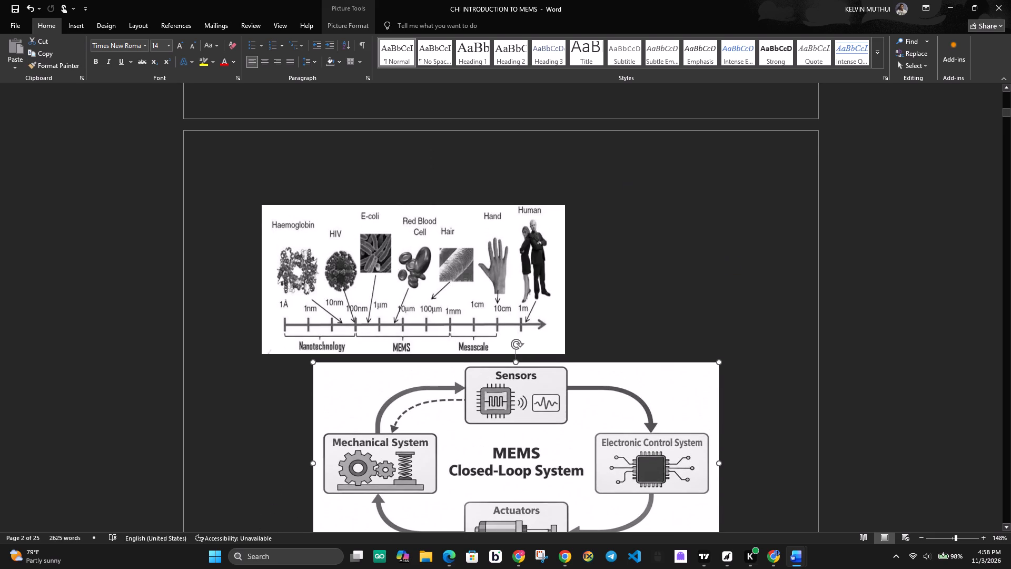
pyautogui.click(565, 300)
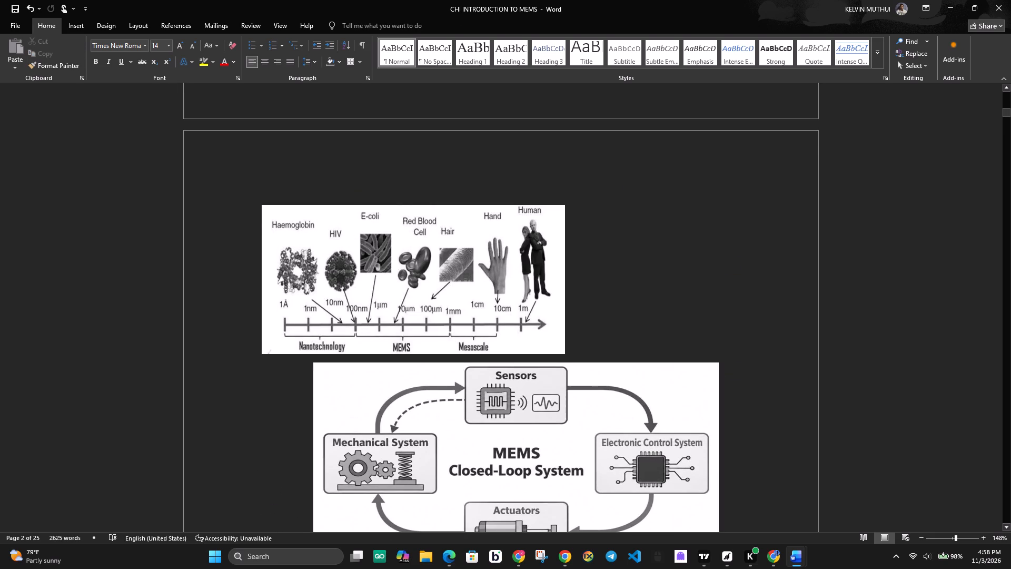
pyautogui.click(464, 203)
pyautogui.click(563, 290)
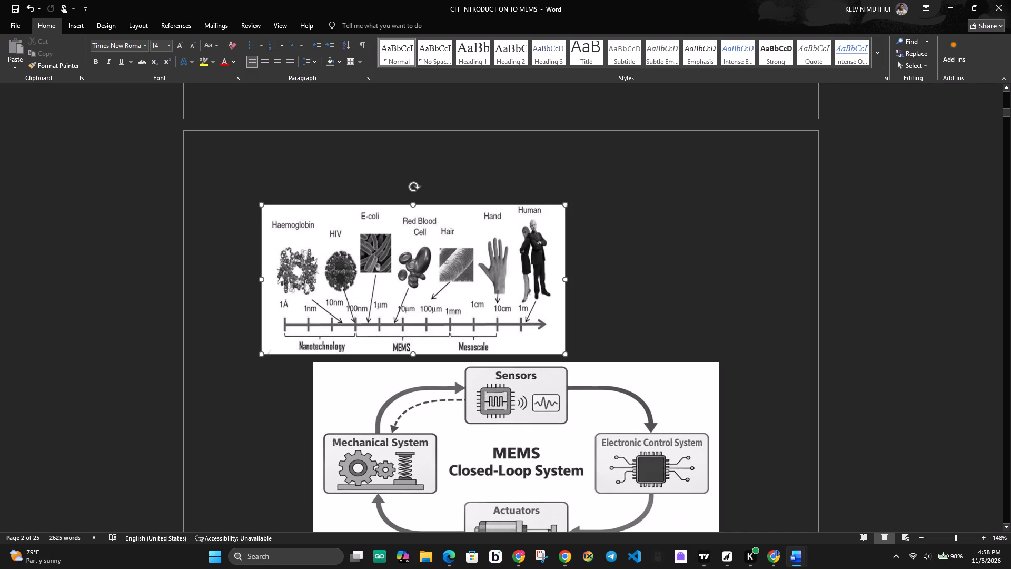
pyautogui.click(561, 286)
pyautogui.moveTo(564, 280); pyautogui.dragTo(685, 285)
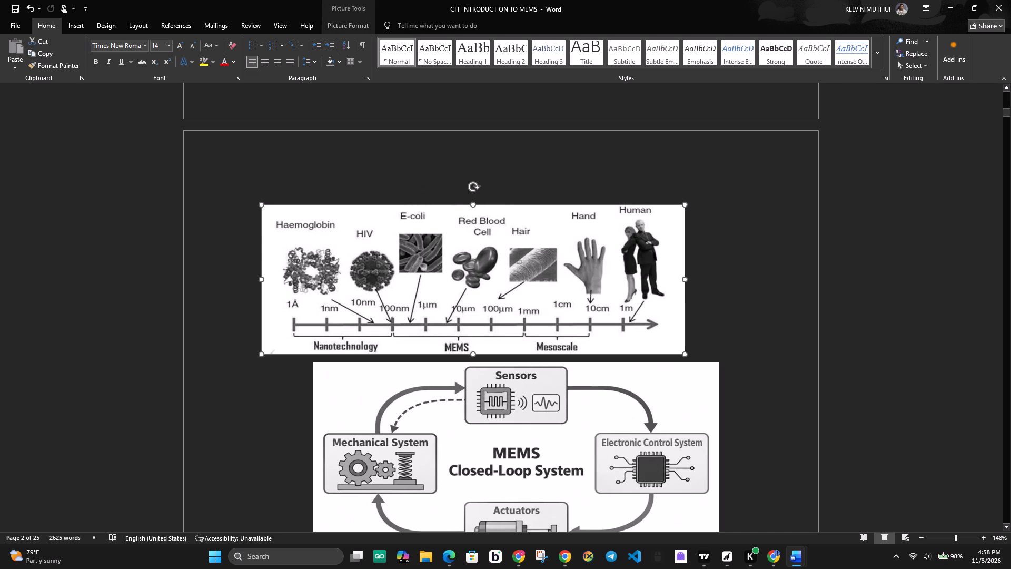
pyautogui.moveTo(685, 285); pyautogui.dragTo(713, 289)
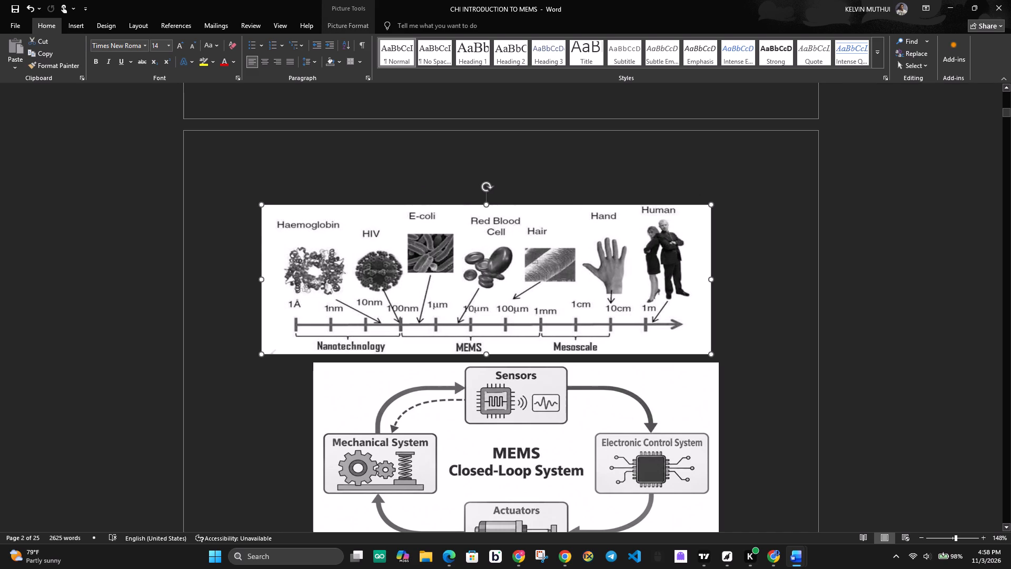
pyautogui.moveTo(713, 289); pyautogui.dragTo(720, 289)
# Stretch the closed-loop diagram well past the size-scale picture's right edge and reduce its height slightly.
pyautogui.click(287, 439)
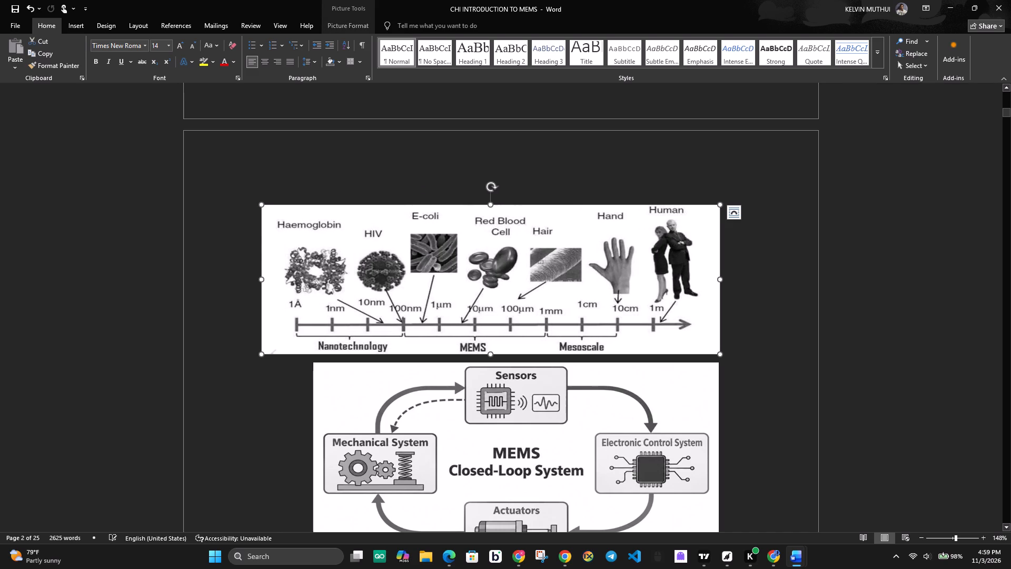
pyautogui.click(354, 433)
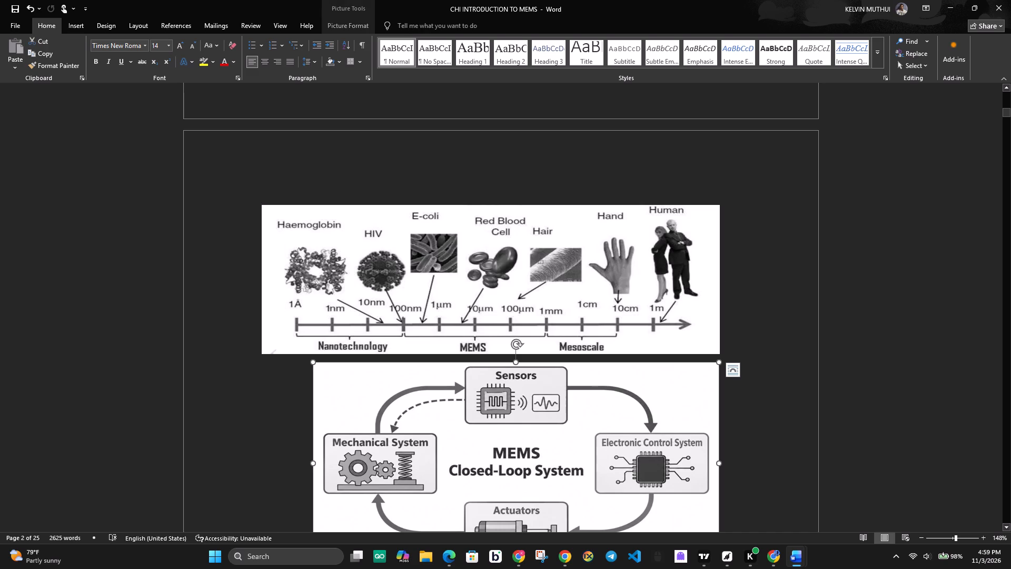
pyautogui.moveTo(309, 463); pyautogui.dragTo(268, 459)
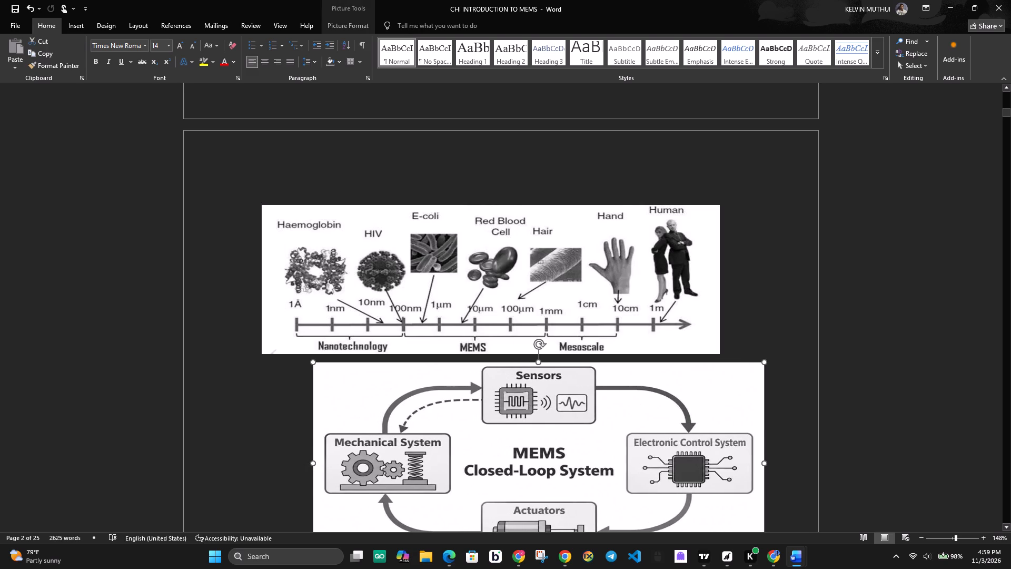
pyautogui.moveTo(268, 459); pyautogui.dragTo(304, 465)
pyautogui.moveTo(355, 456); pyautogui.dragTo(294, 452)
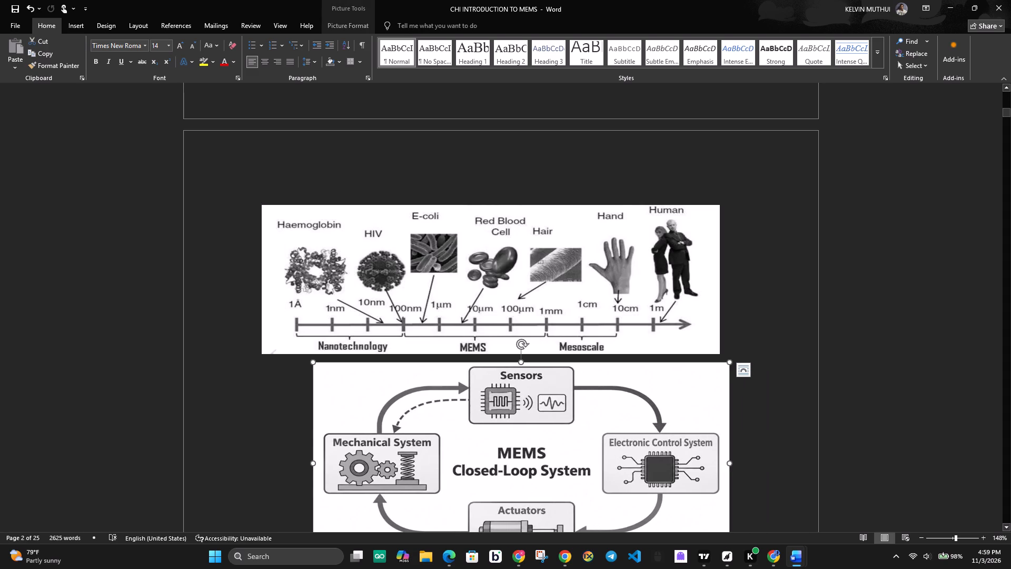
pyautogui.moveTo(313, 362); pyautogui.dragTo(275, 367)
# Narrow the closed-loop diagram so its right edge sits just beyond that of the size-scale picture.
pyautogui.scroll(-4, 615, 325)
pyautogui.scroll(-2, 578, 381)
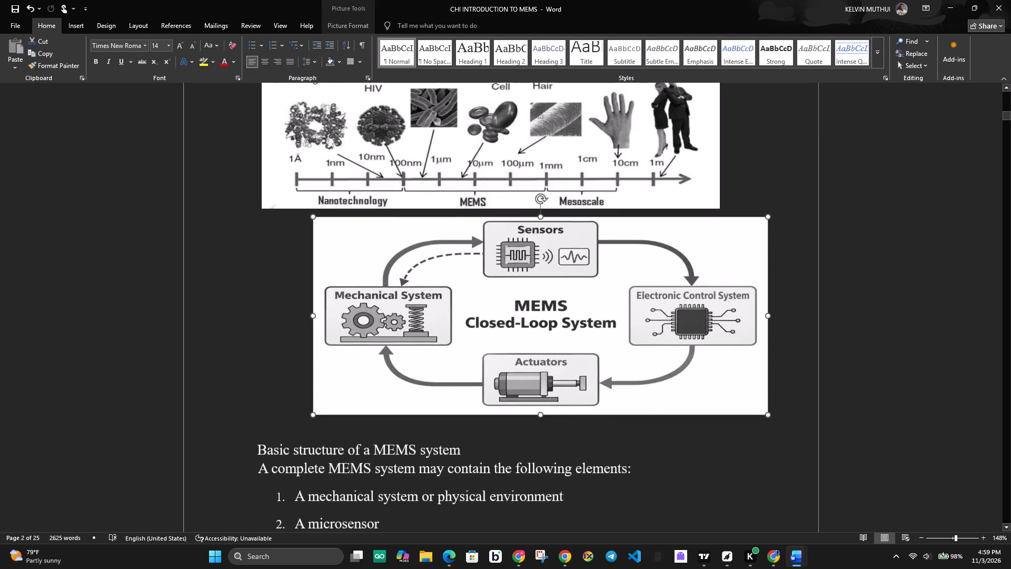
pyautogui.scroll(3, 578, 382)
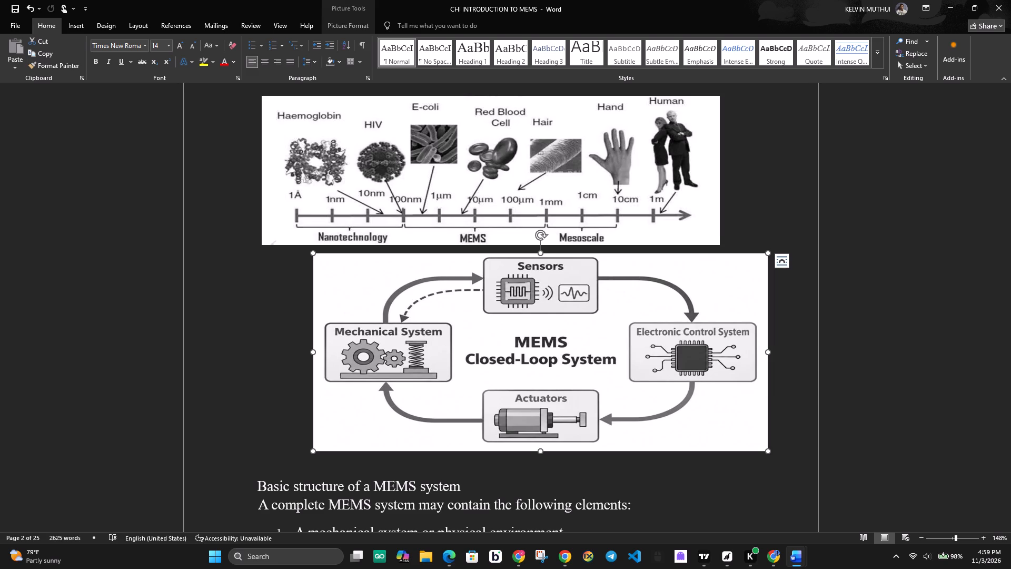
pyautogui.scroll(-1, 578, 390)
pyautogui.scroll(-1, 535, 380)
pyautogui.scroll(1, 360, 316)
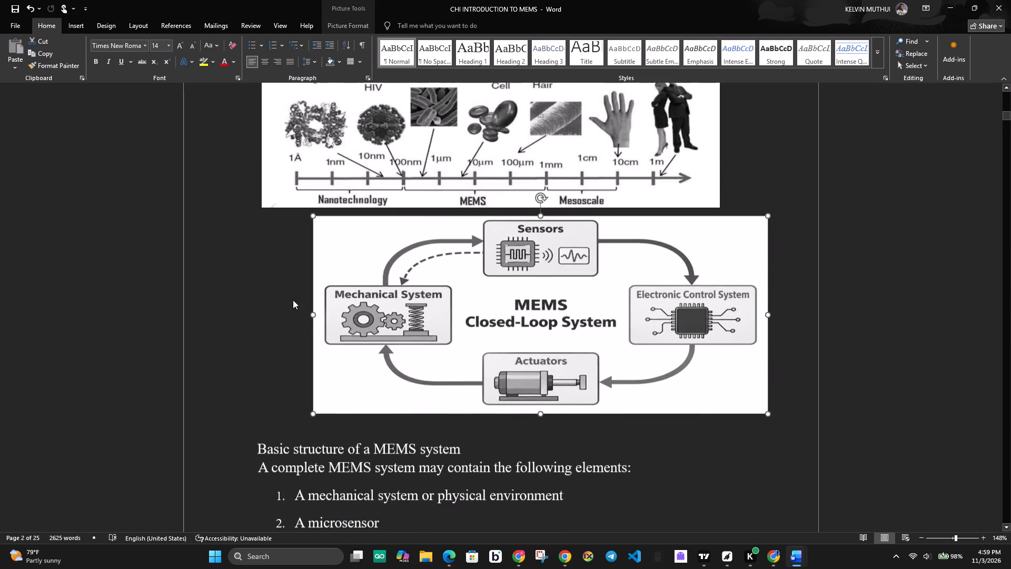
pyautogui.moveTo(312, 315); pyautogui.dragTo(369, 326)
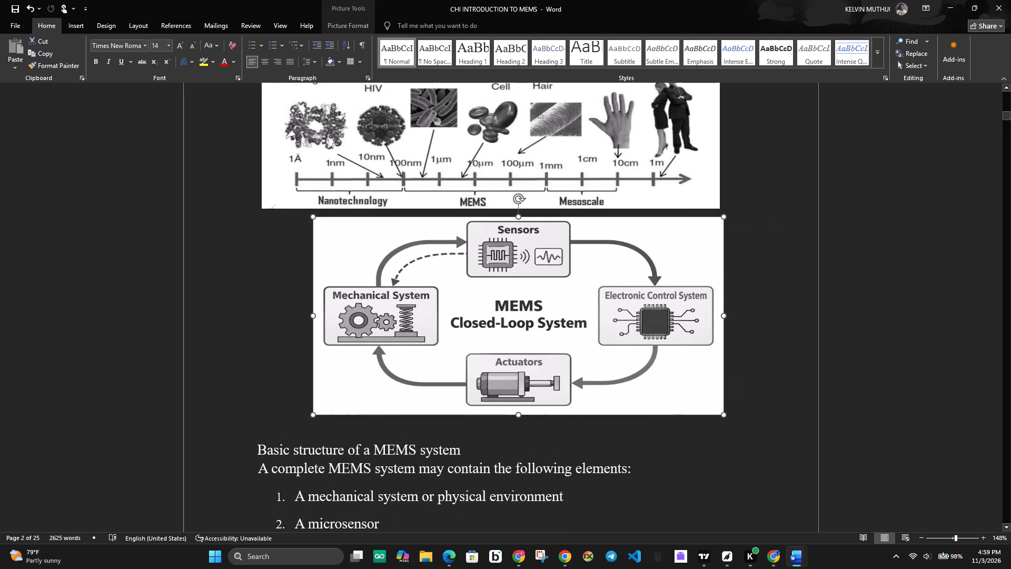
pyautogui.moveTo(369, 326); pyautogui.dragTo(350, 328)
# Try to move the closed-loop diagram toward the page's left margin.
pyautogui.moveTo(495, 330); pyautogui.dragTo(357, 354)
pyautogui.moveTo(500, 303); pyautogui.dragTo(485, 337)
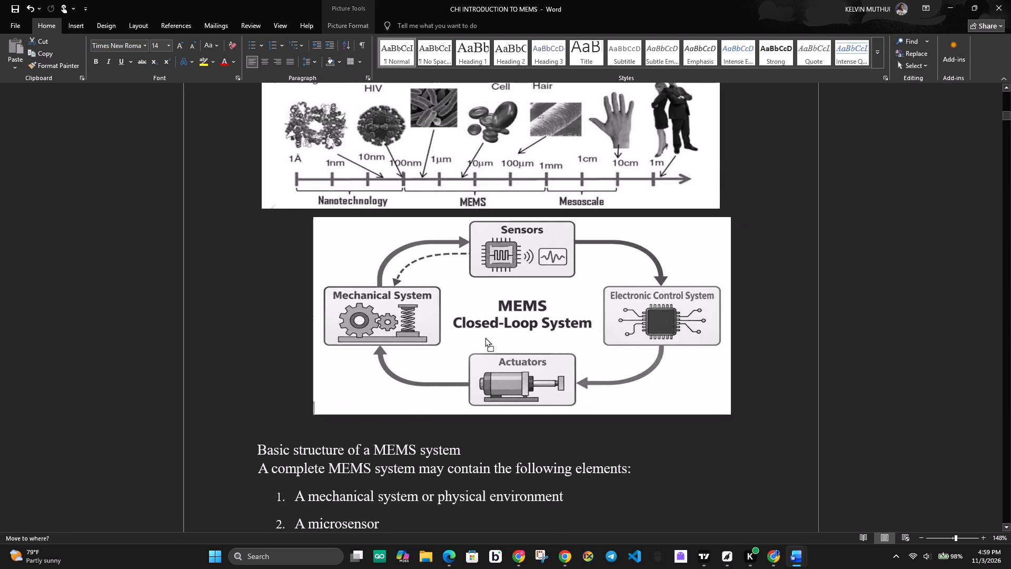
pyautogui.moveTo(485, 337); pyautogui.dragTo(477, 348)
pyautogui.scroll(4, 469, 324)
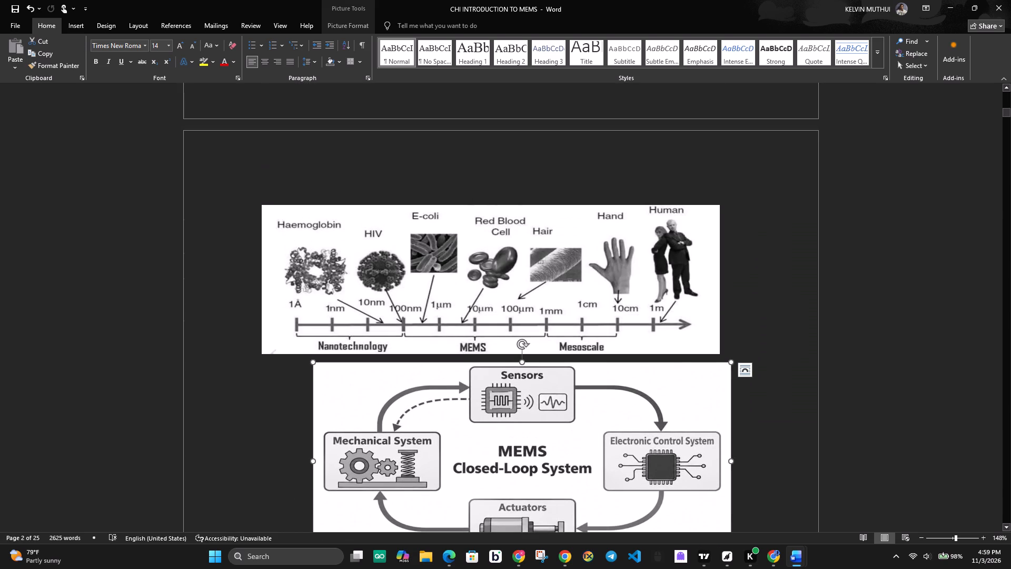
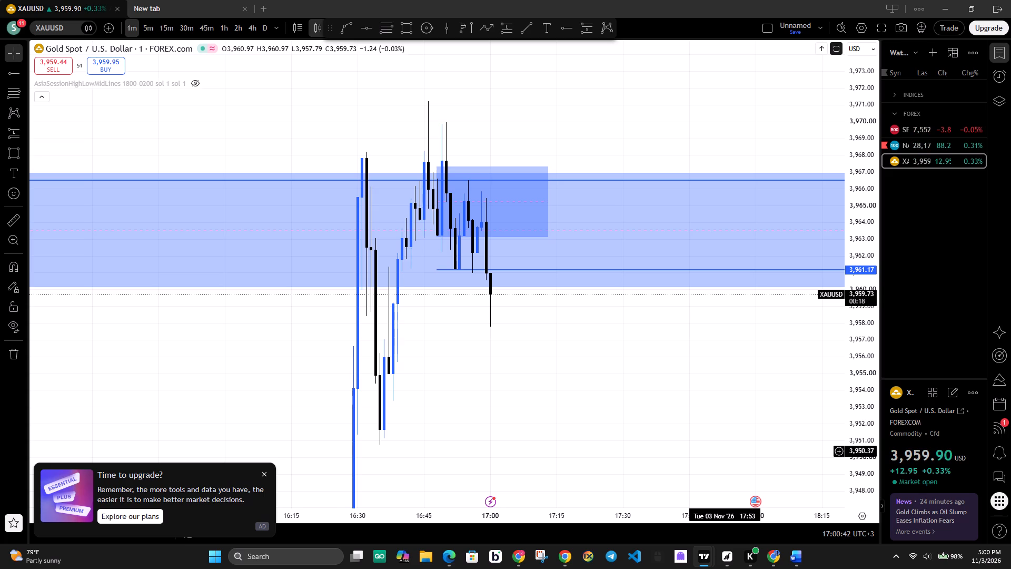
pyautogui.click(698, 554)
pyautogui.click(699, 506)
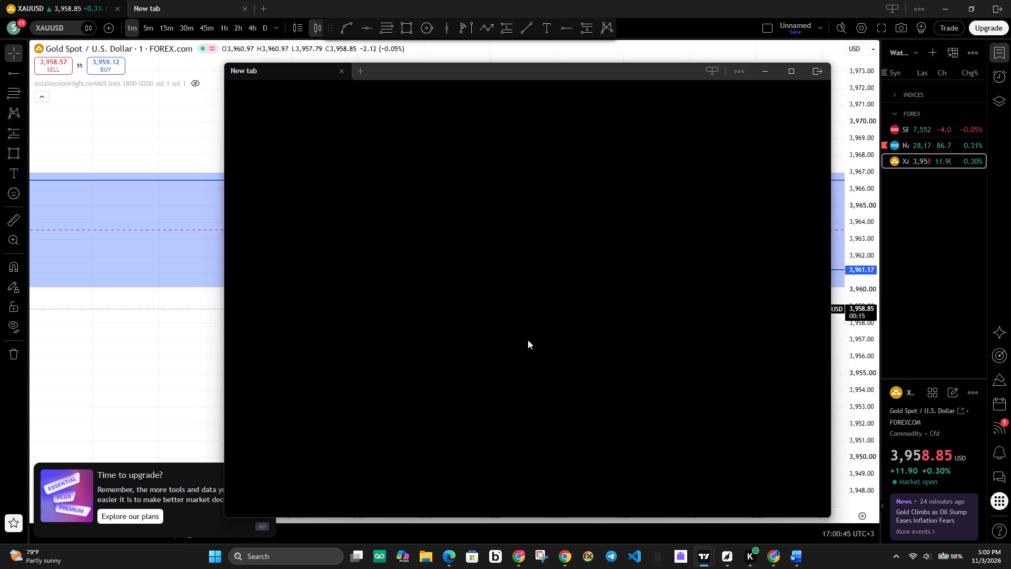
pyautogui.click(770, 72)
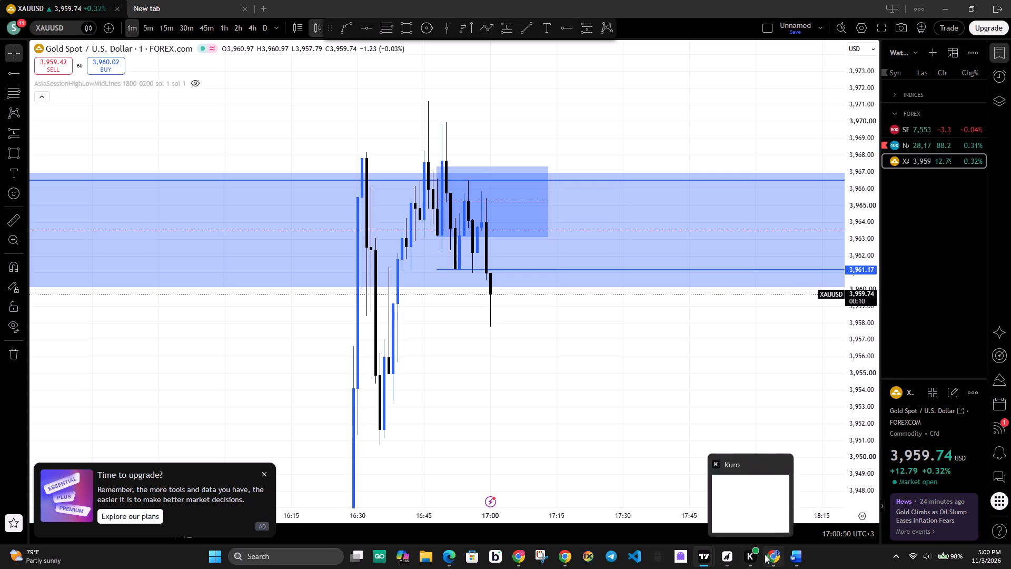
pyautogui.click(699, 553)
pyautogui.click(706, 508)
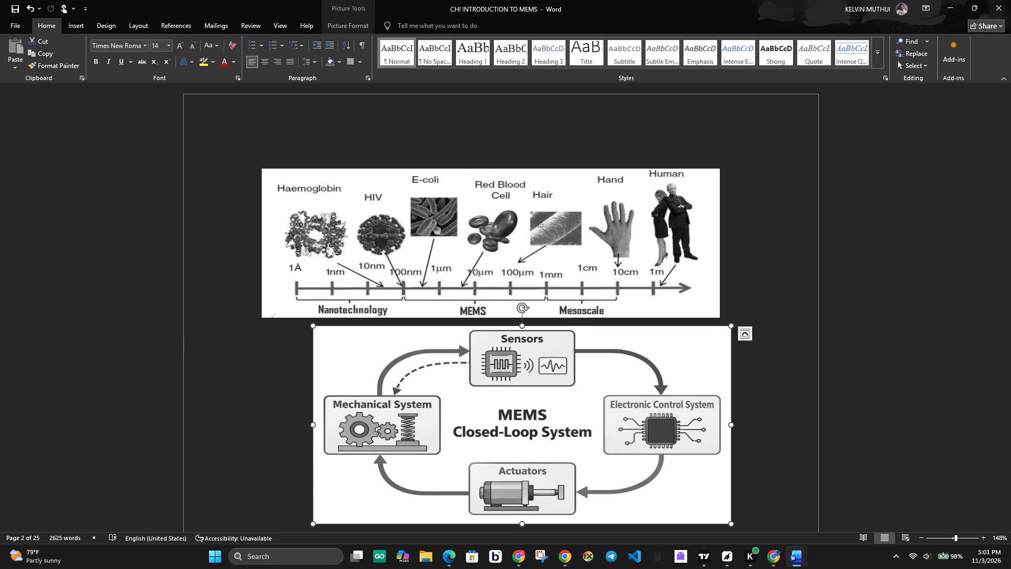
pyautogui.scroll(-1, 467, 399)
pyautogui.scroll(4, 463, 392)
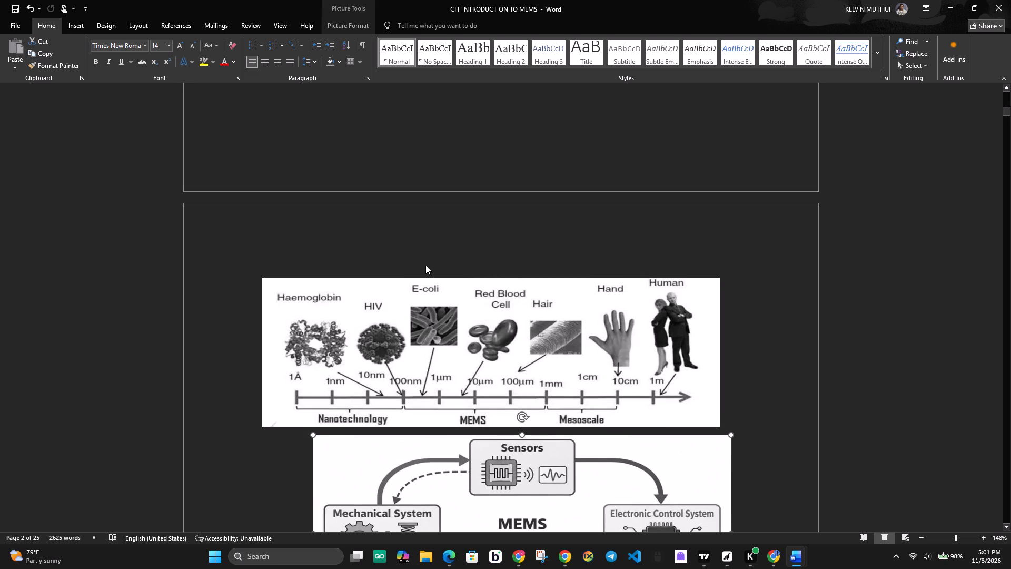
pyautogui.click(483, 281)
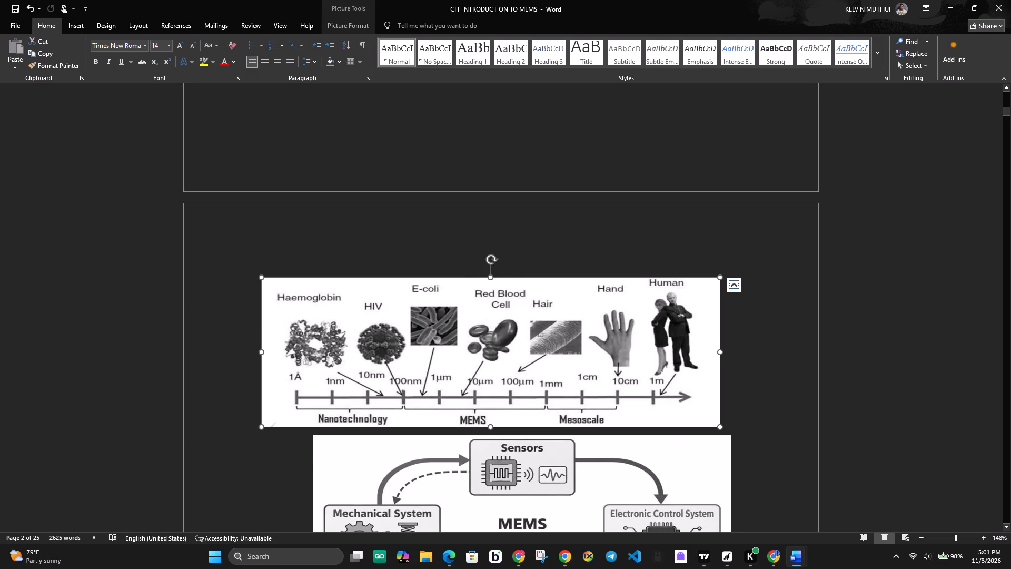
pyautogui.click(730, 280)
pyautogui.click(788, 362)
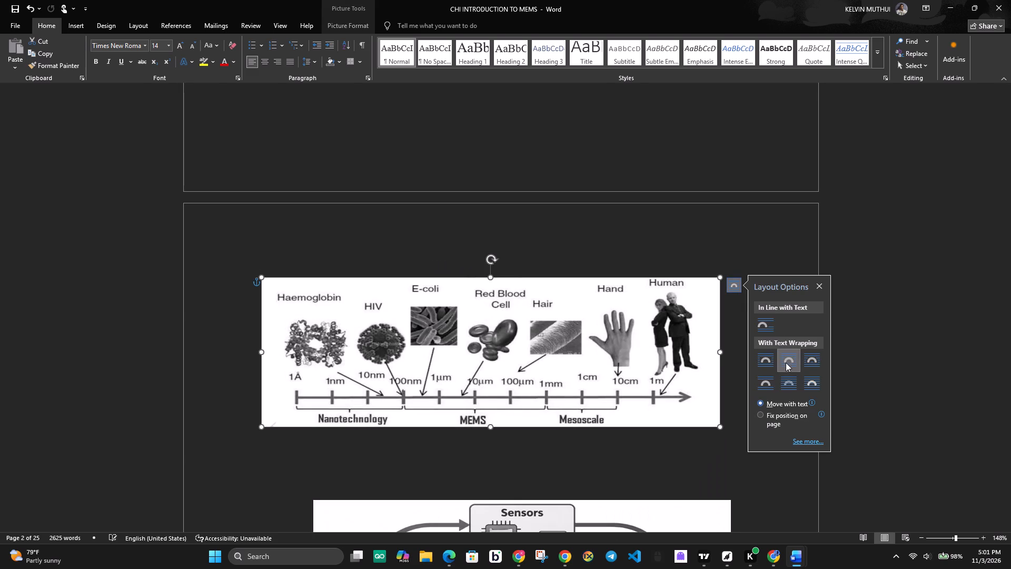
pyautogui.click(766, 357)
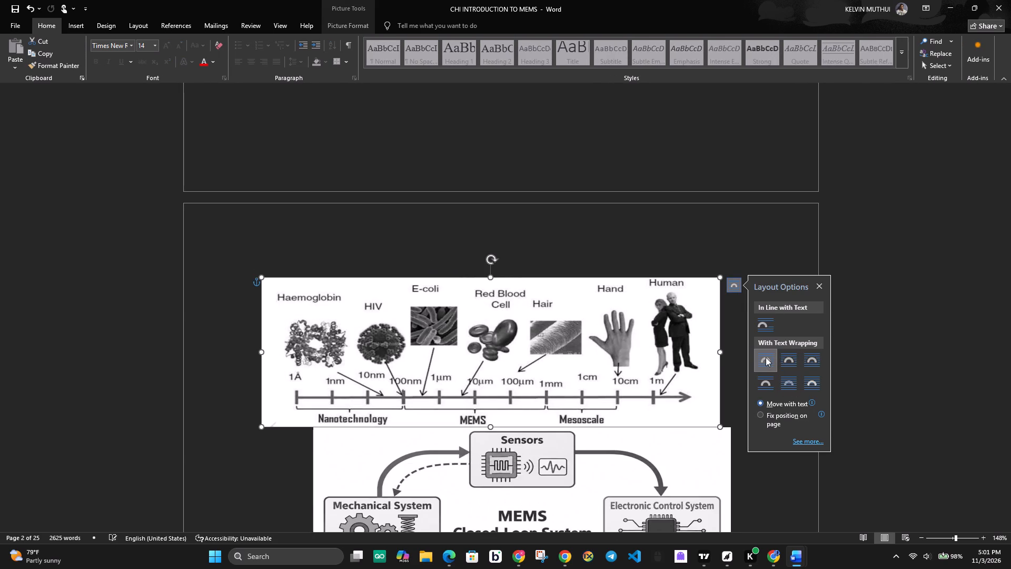
# Set the size-scale picture's text wrapping to Through.
pyautogui.click(585, 336)
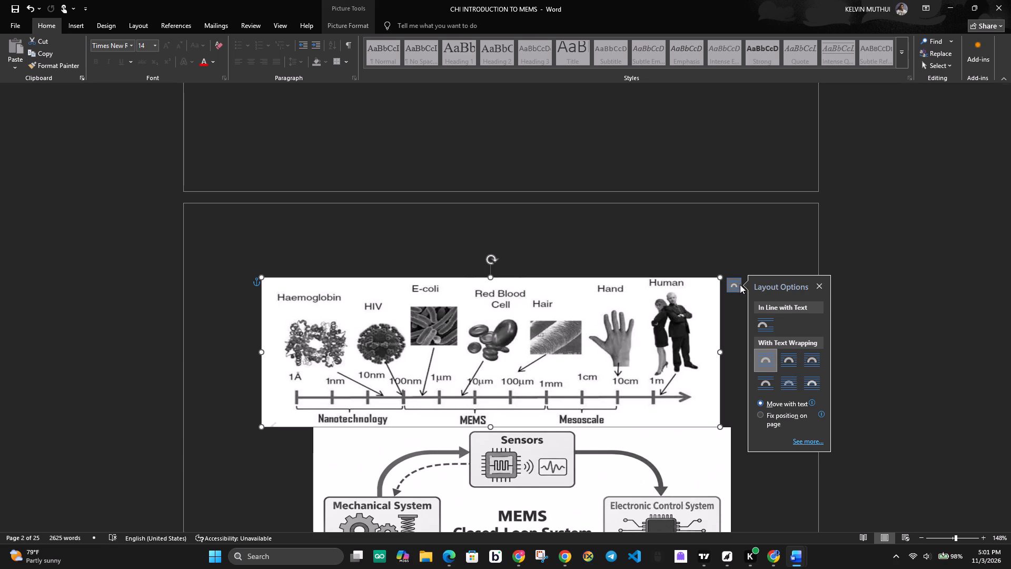
pyautogui.click(738, 284)
pyautogui.click(734, 289)
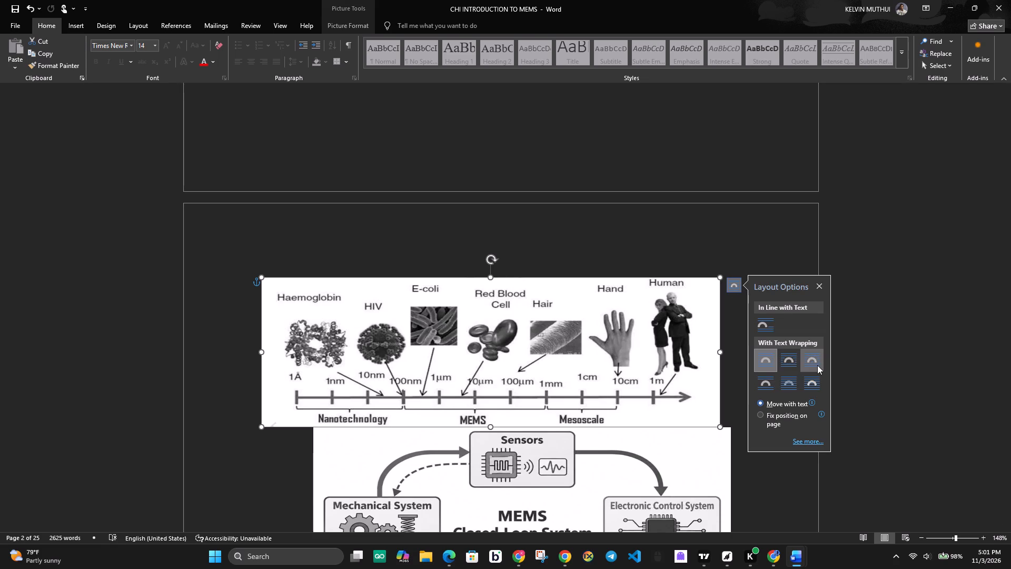
pyautogui.click(814, 358)
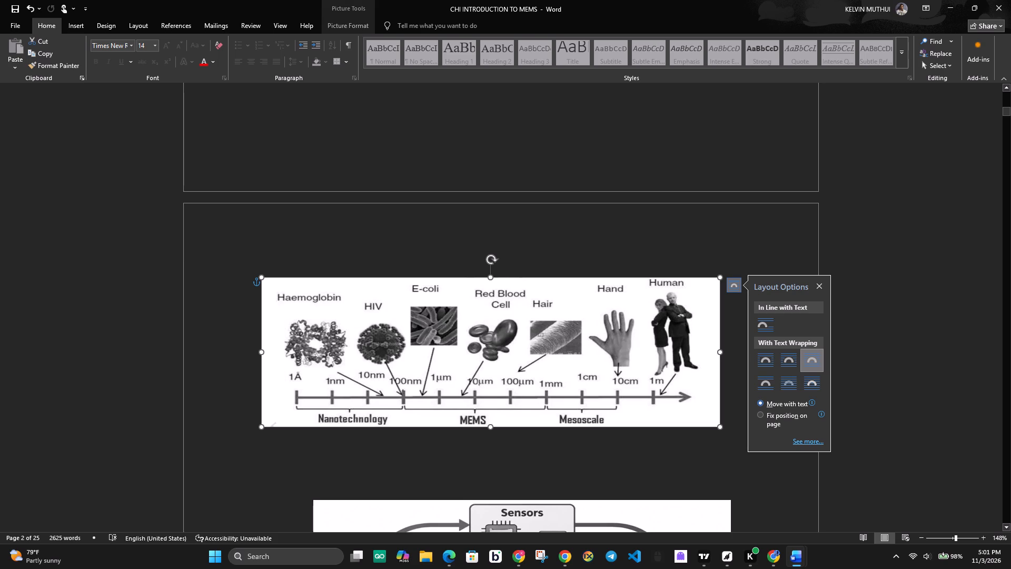
pyautogui.click(576, 380)
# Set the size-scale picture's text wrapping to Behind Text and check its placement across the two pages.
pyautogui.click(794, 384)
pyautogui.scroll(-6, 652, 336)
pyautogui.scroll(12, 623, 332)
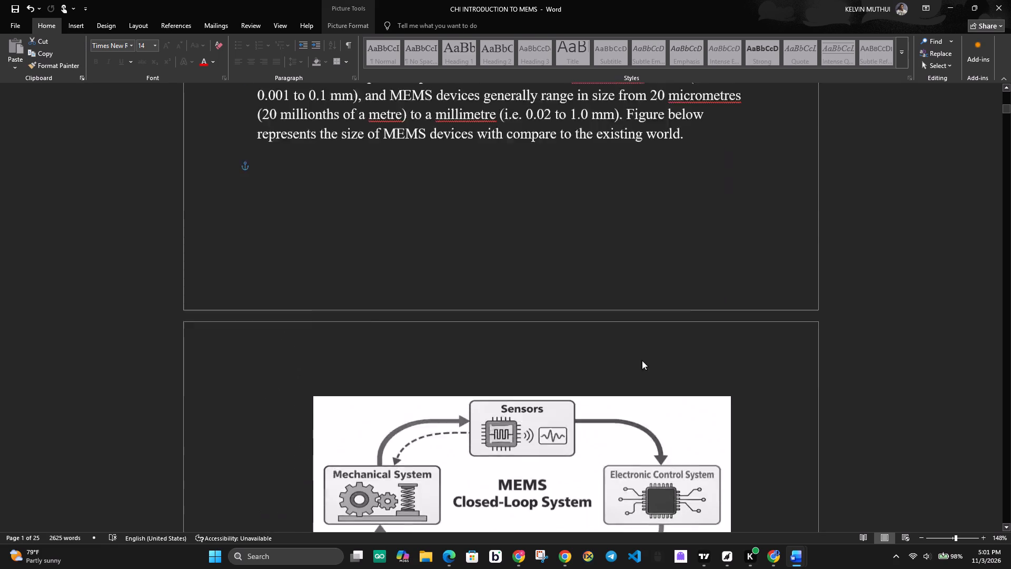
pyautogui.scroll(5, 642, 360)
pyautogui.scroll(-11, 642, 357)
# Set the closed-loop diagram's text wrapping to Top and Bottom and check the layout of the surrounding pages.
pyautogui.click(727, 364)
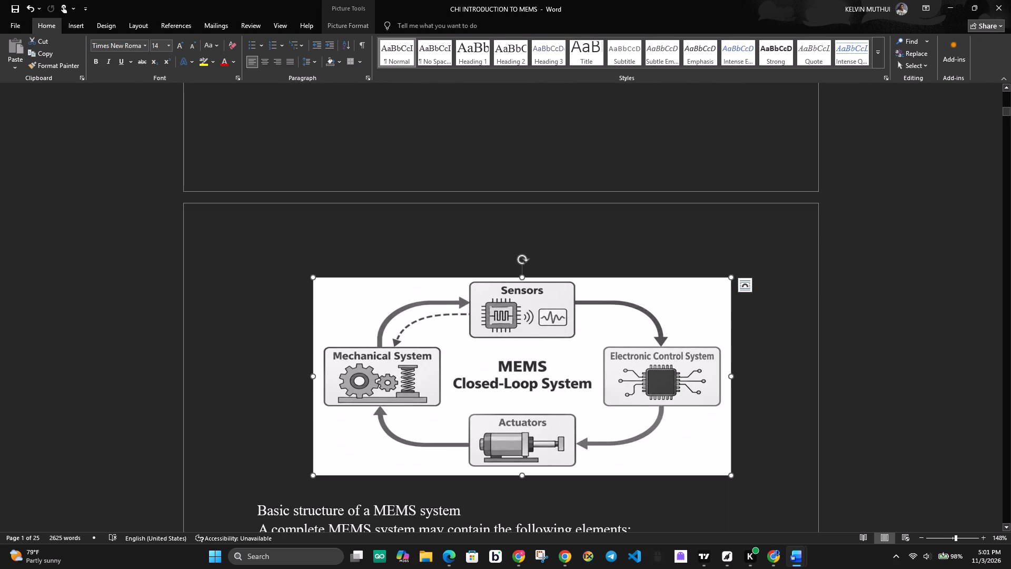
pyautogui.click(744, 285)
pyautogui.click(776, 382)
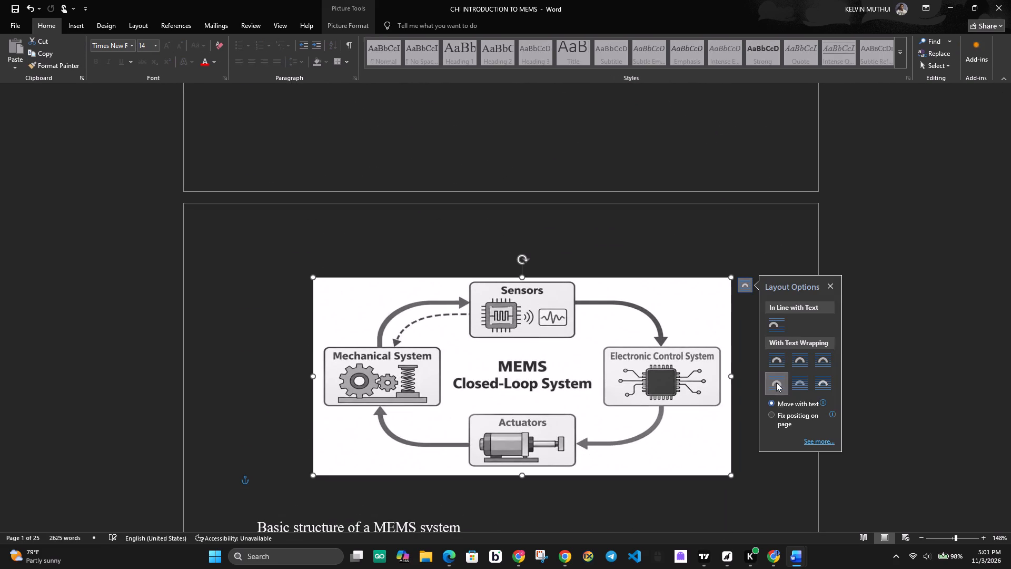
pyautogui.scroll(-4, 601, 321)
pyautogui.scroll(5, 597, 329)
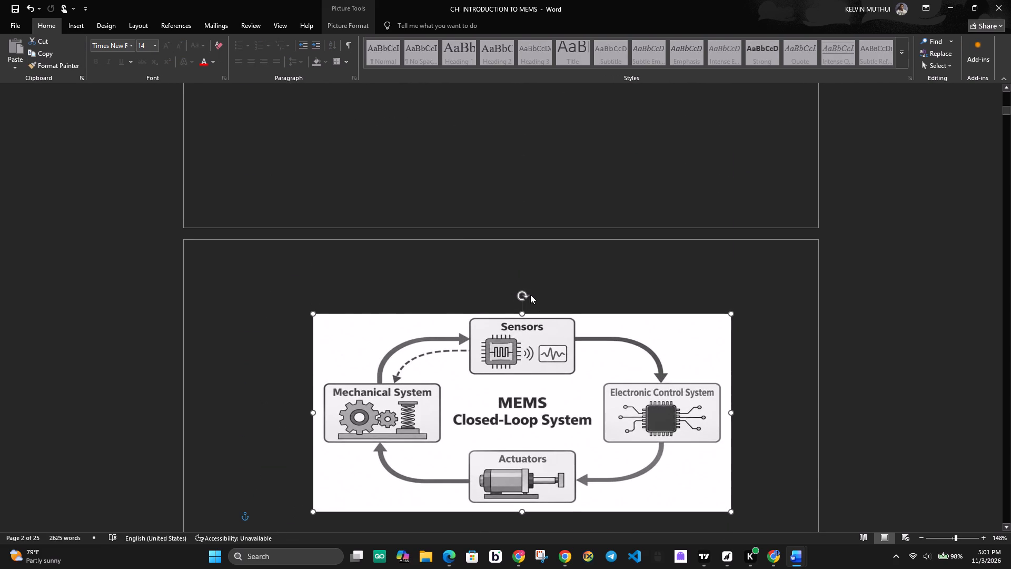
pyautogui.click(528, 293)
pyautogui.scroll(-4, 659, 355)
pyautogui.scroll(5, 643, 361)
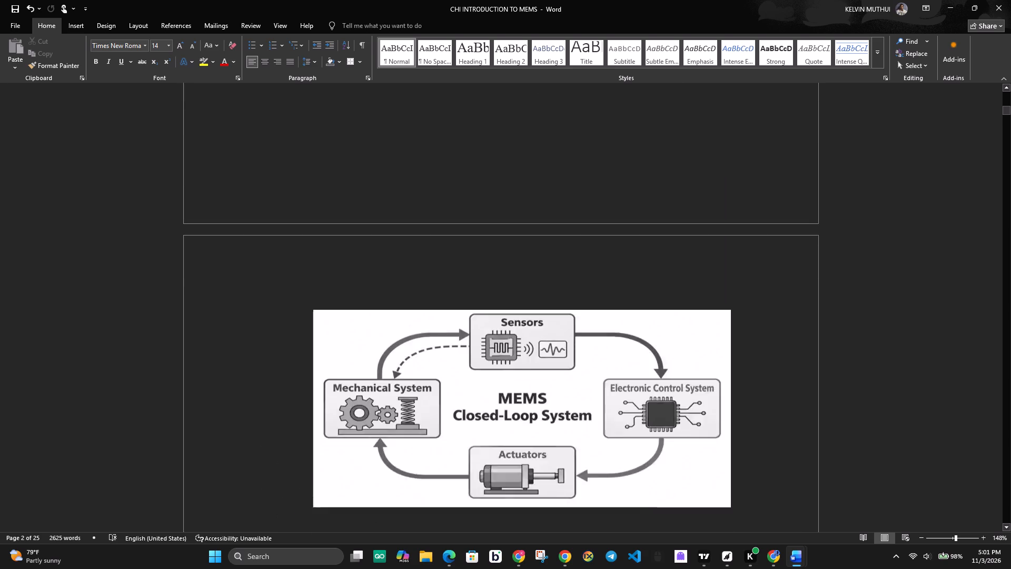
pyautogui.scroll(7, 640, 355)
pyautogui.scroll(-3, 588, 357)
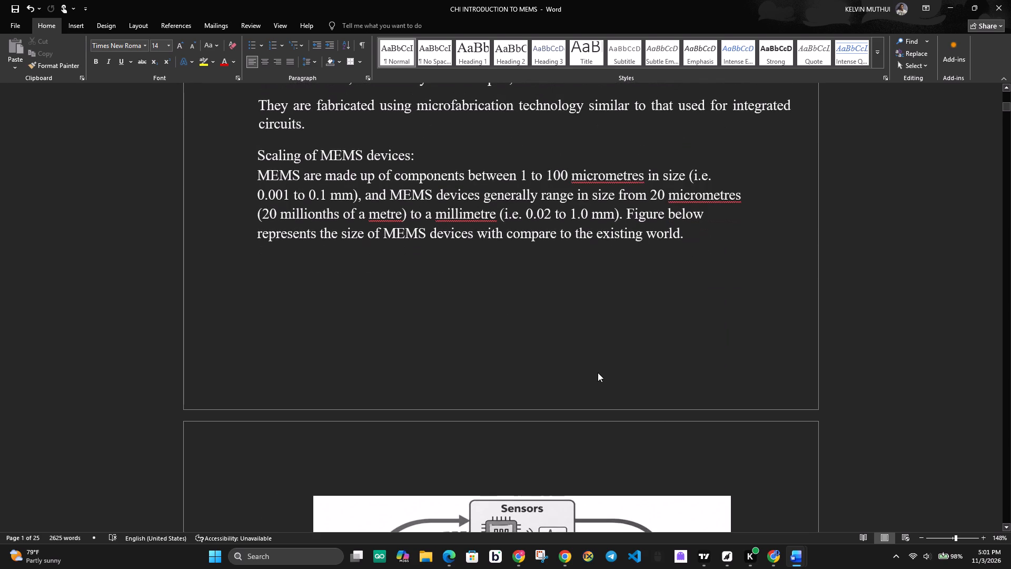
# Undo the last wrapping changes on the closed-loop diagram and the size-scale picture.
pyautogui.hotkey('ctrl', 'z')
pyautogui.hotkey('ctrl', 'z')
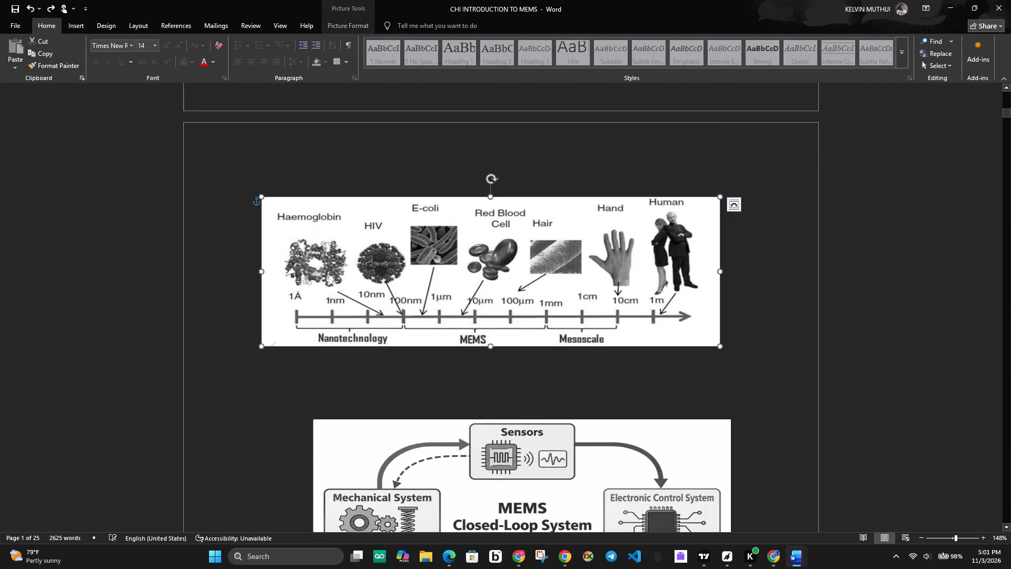
# Move the size-scale picture so it lines up with the left and top margins of page 2.
pyautogui.scroll(4, 568, 354)
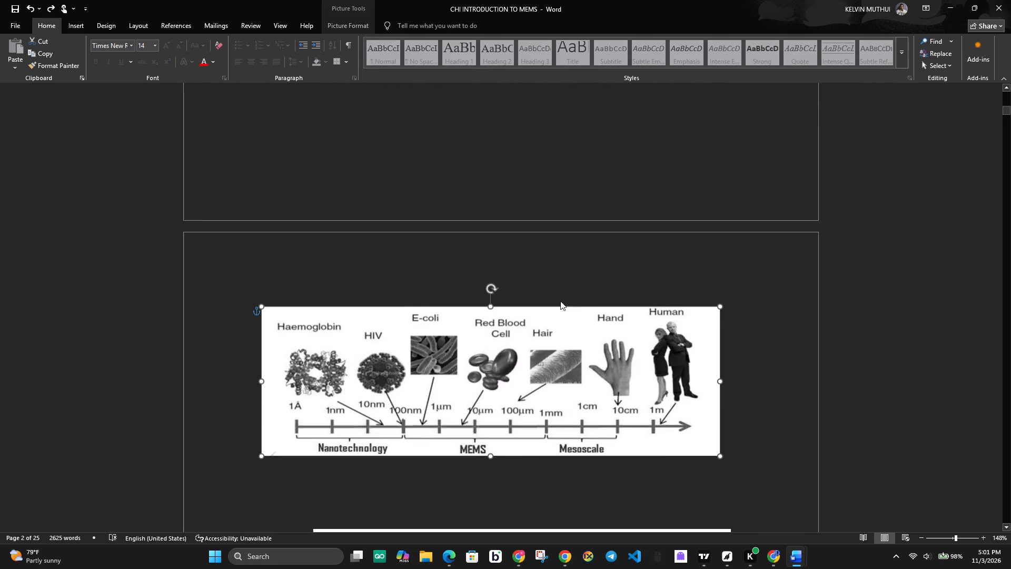
pyautogui.moveTo(550, 405); pyautogui.dragTo(557, 301)
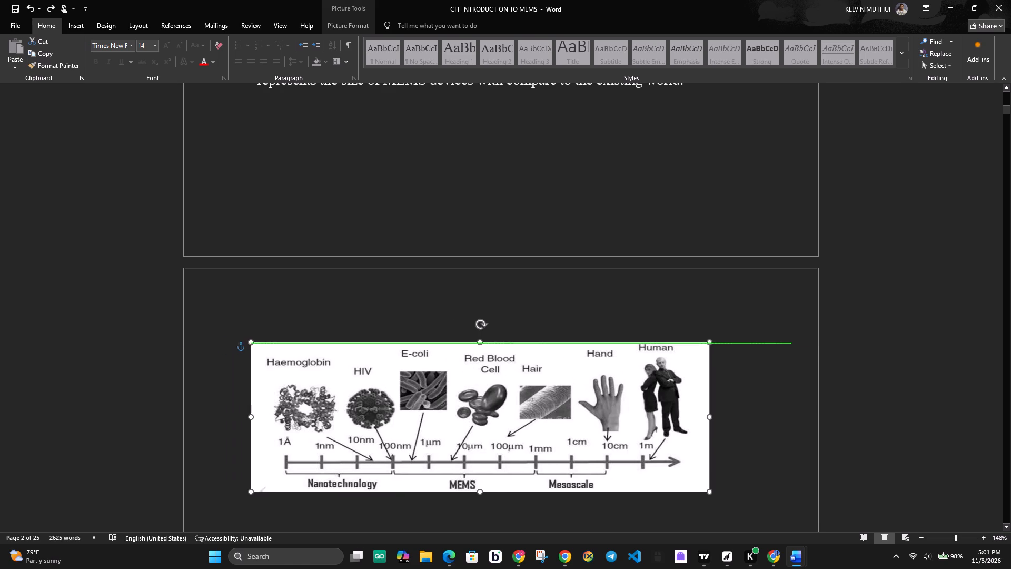
pyautogui.moveTo(557, 301); pyautogui.dragTo(560, 281)
pyautogui.scroll(-2, 591, 381)
pyautogui.click(588, 370)
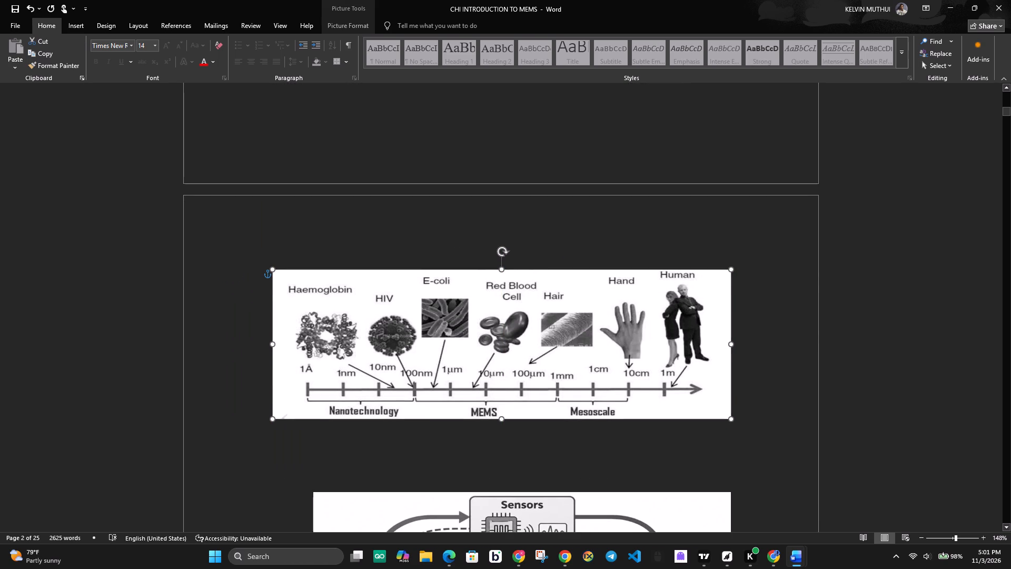
pyautogui.moveTo(694, 282); pyautogui.dragTo(684, 287)
pyautogui.moveTo(684, 287); pyautogui.dragTo(680, 287)
pyautogui.moveTo(682, 295); pyautogui.dragTo(670, 320)
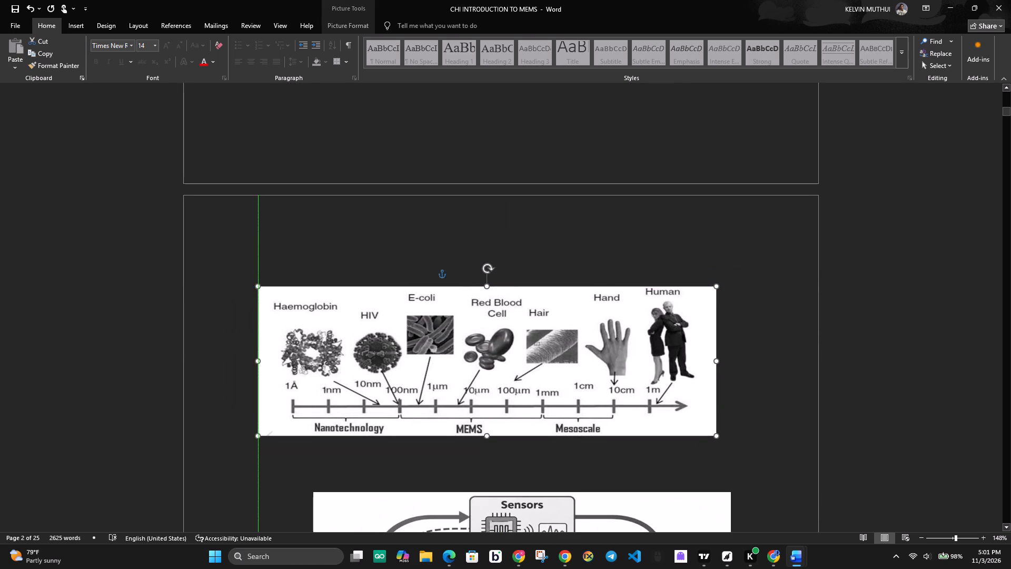
pyautogui.moveTo(670, 320); pyautogui.dragTo(660, 279)
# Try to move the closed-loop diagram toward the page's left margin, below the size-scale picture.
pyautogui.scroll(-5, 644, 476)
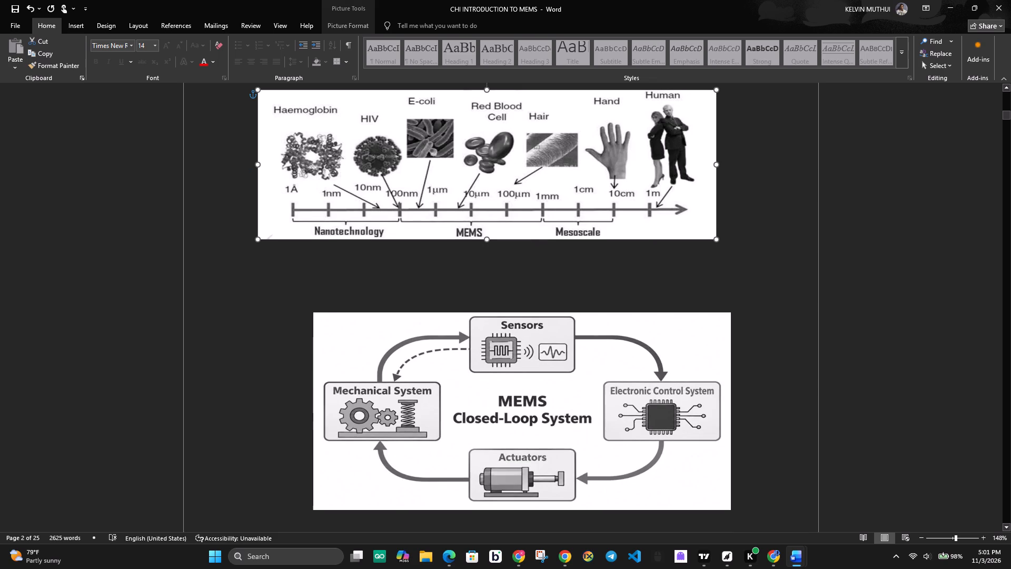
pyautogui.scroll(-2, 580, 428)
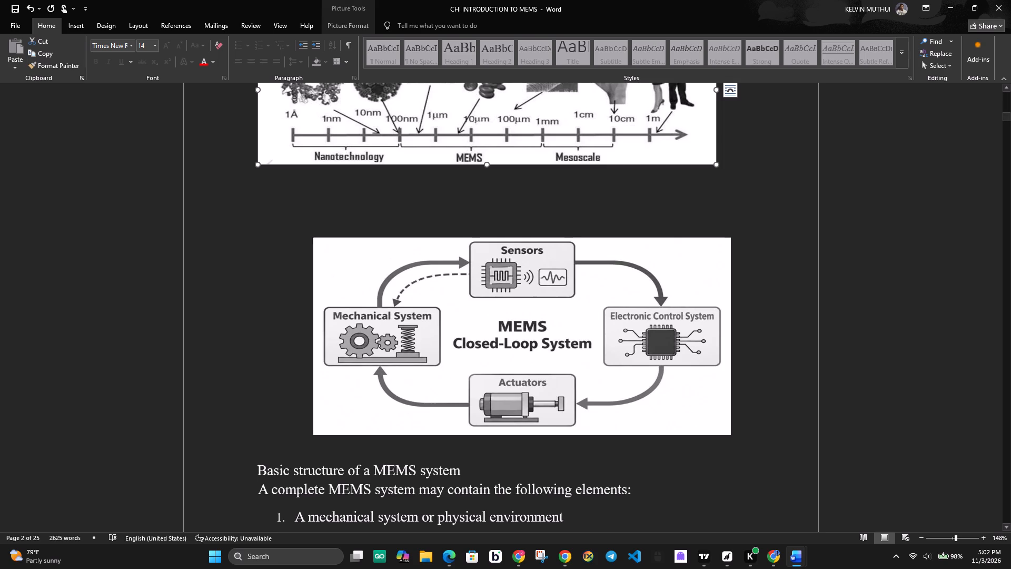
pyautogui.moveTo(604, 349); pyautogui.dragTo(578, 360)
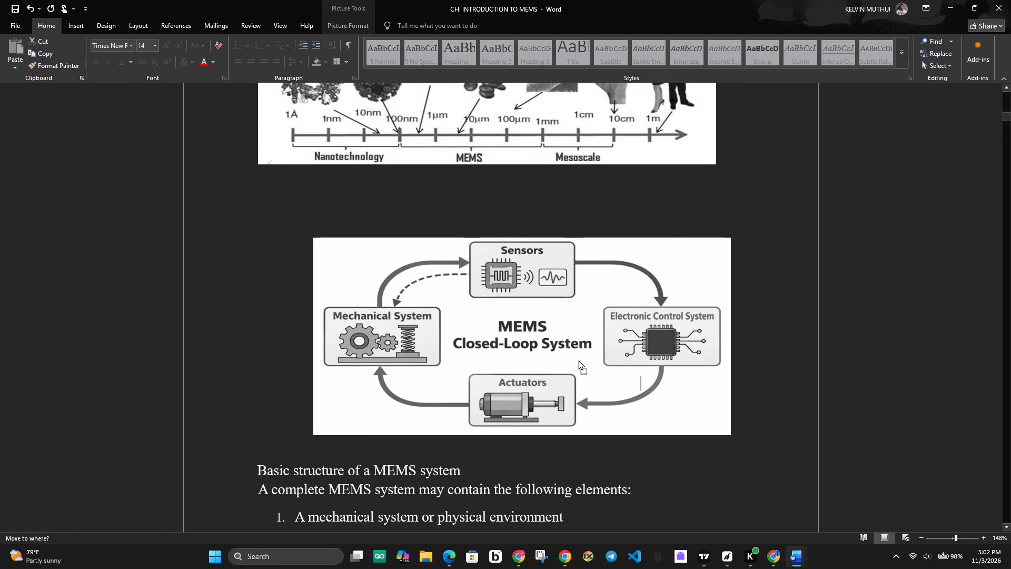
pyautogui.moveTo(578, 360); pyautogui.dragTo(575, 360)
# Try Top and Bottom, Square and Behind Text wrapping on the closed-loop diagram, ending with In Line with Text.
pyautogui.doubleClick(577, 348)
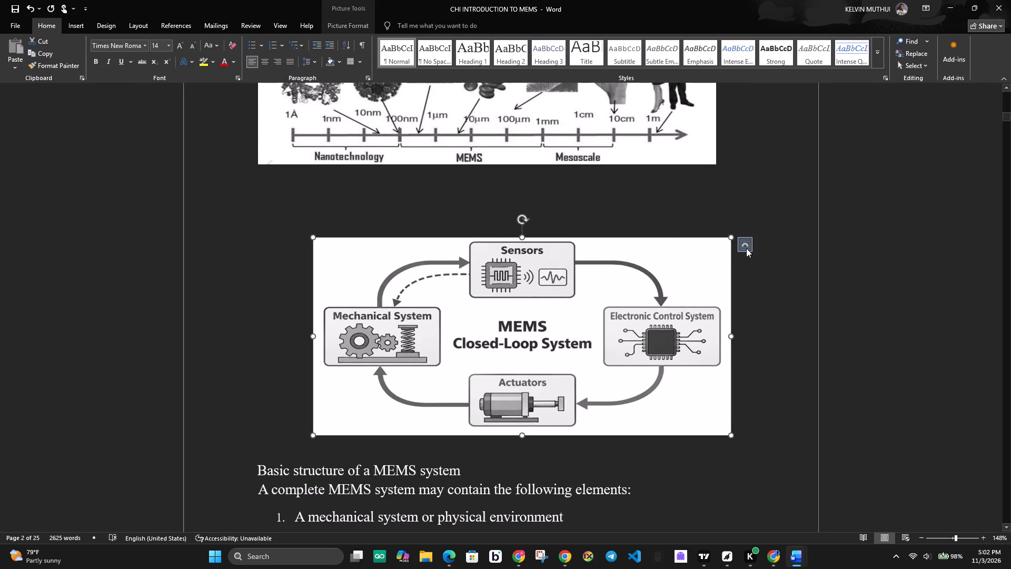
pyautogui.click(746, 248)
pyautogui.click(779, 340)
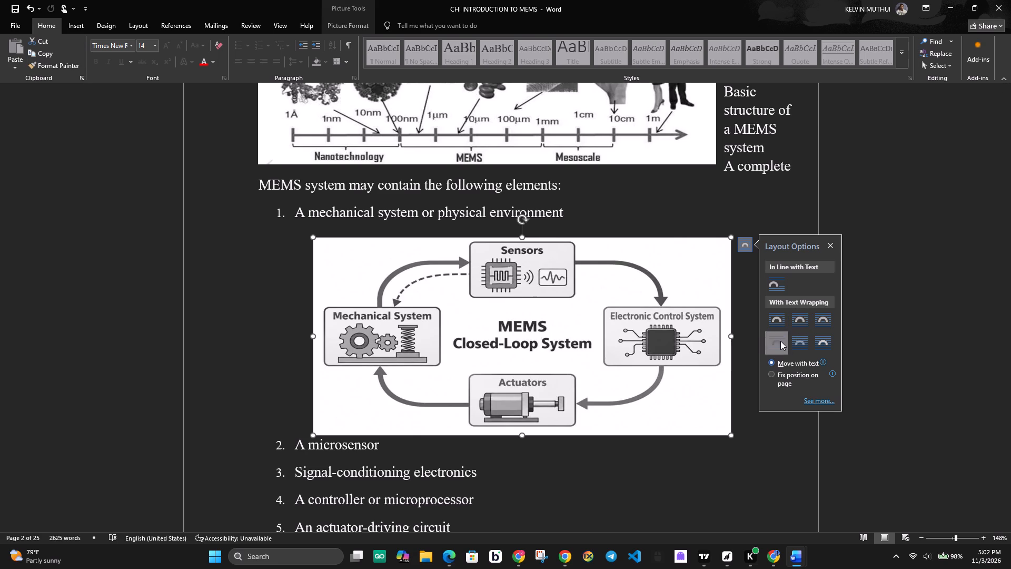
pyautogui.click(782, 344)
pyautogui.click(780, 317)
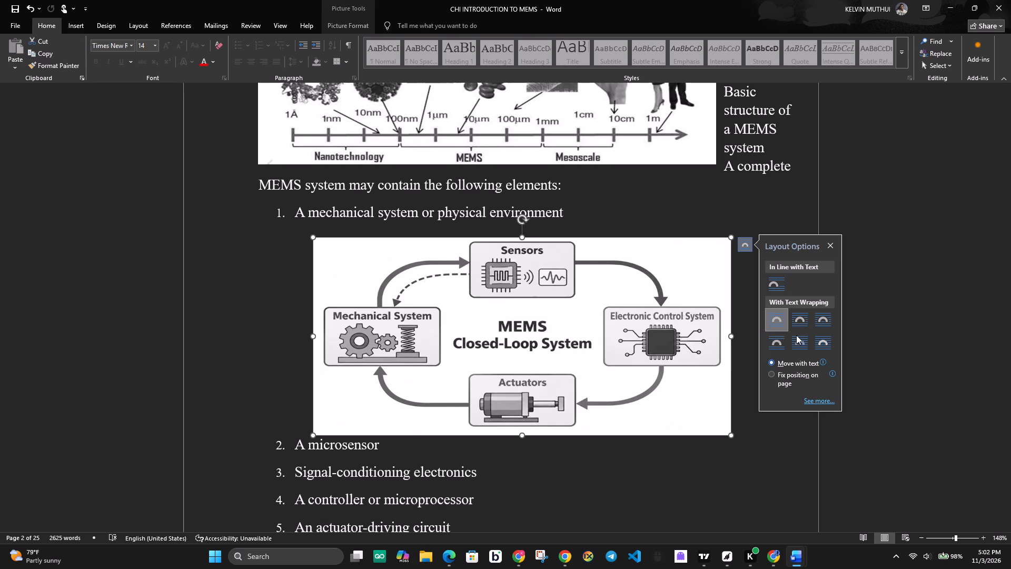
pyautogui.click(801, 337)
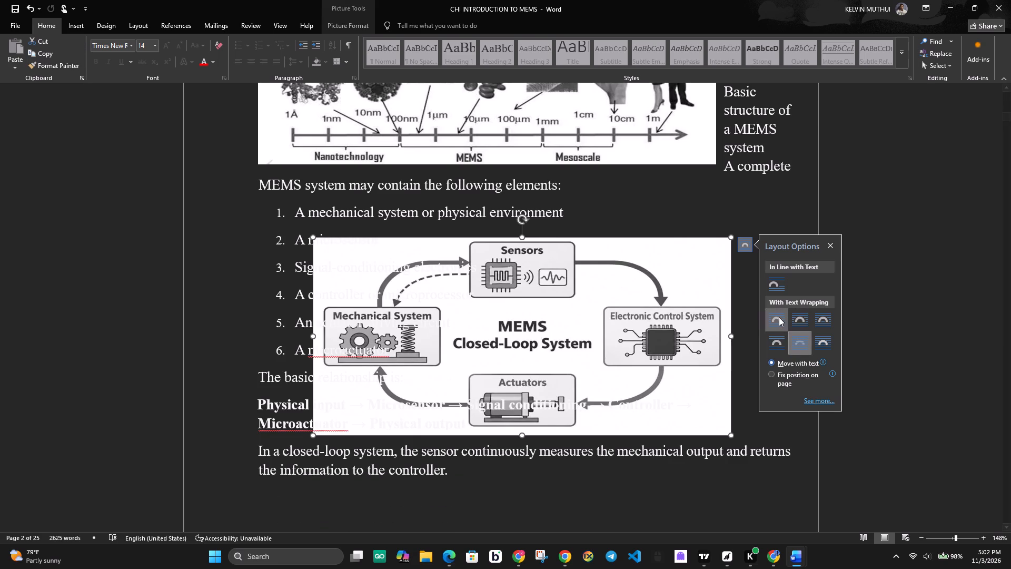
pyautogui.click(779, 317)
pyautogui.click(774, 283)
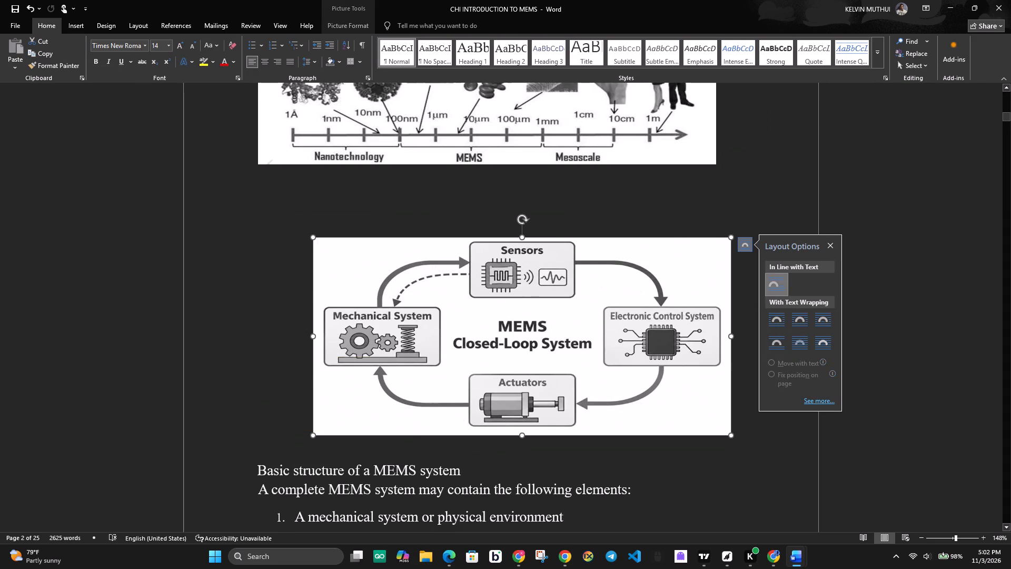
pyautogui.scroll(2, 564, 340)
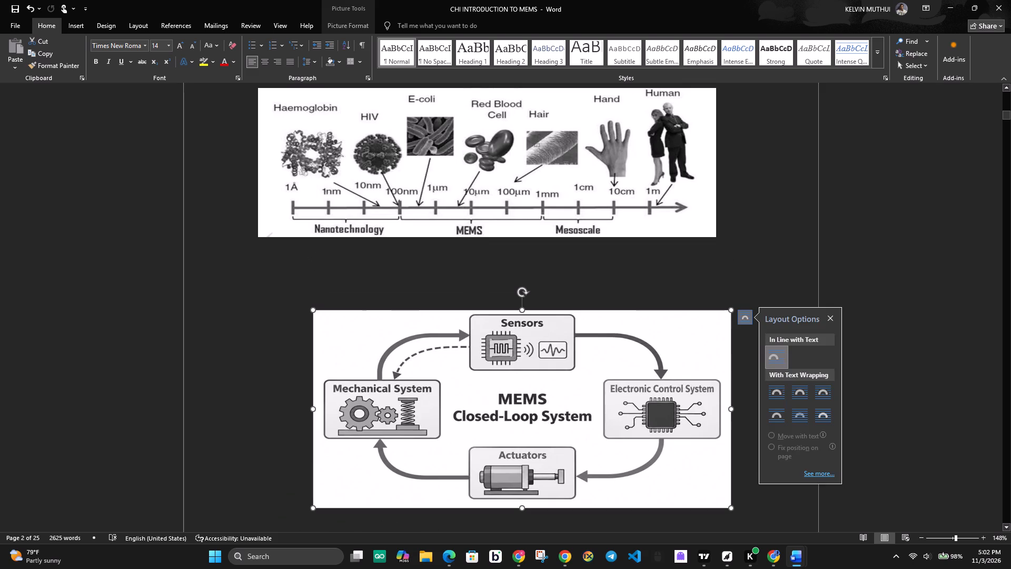
# Move the physical quantity-to-response flow diagram on page 3 slightly up, clear of the paragraph below it.
pyautogui.scroll(-2, 590, 356)
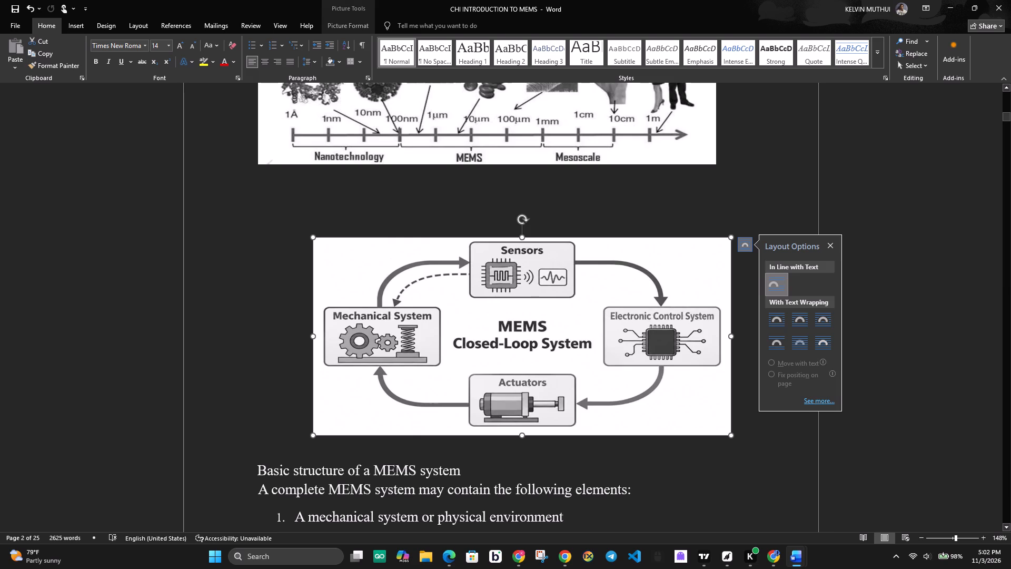
pyautogui.scroll(-2, 543, 361)
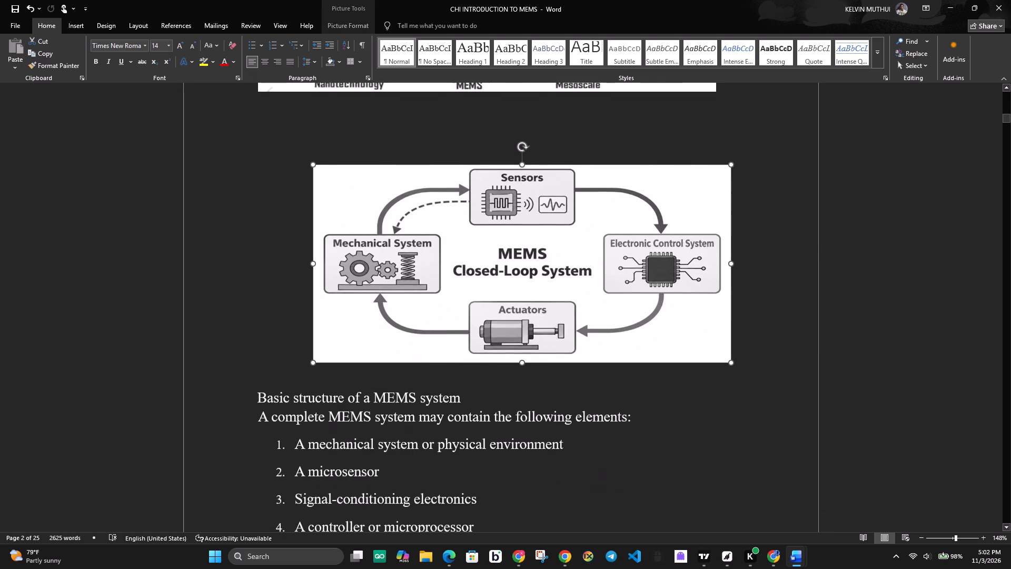
pyautogui.scroll(-4, 543, 361)
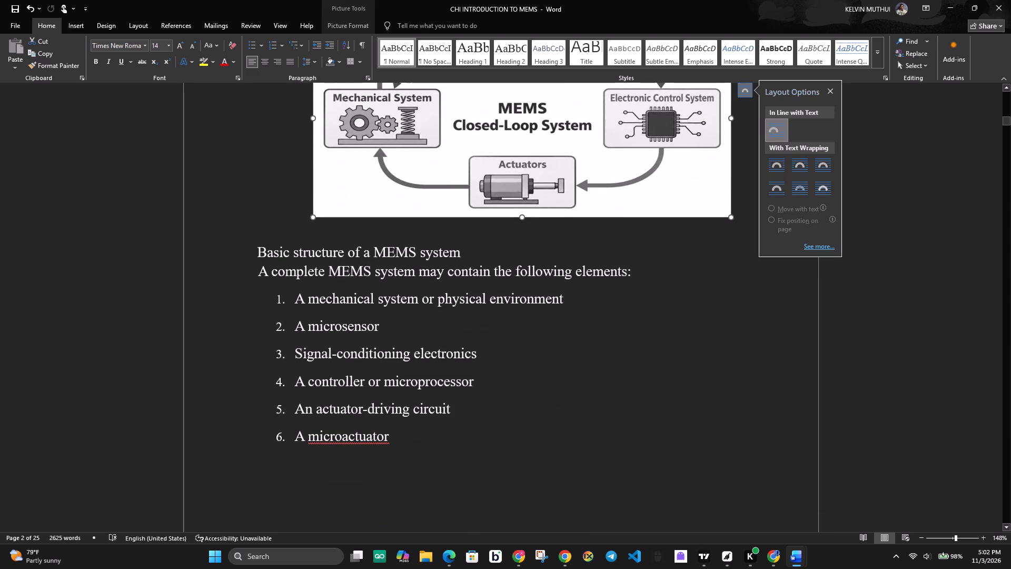
pyautogui.click(397, 445)
pyautogui.scroll(-7, 413, 423)
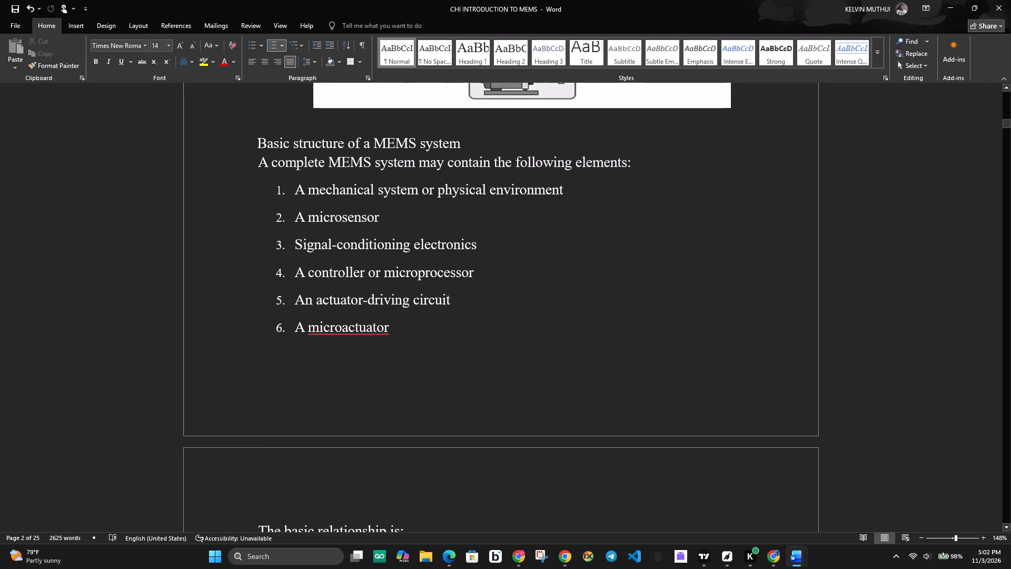
pyautogui.scroll(-1, 463, 417)
pyautogui.scroll(-2, 518, 411)
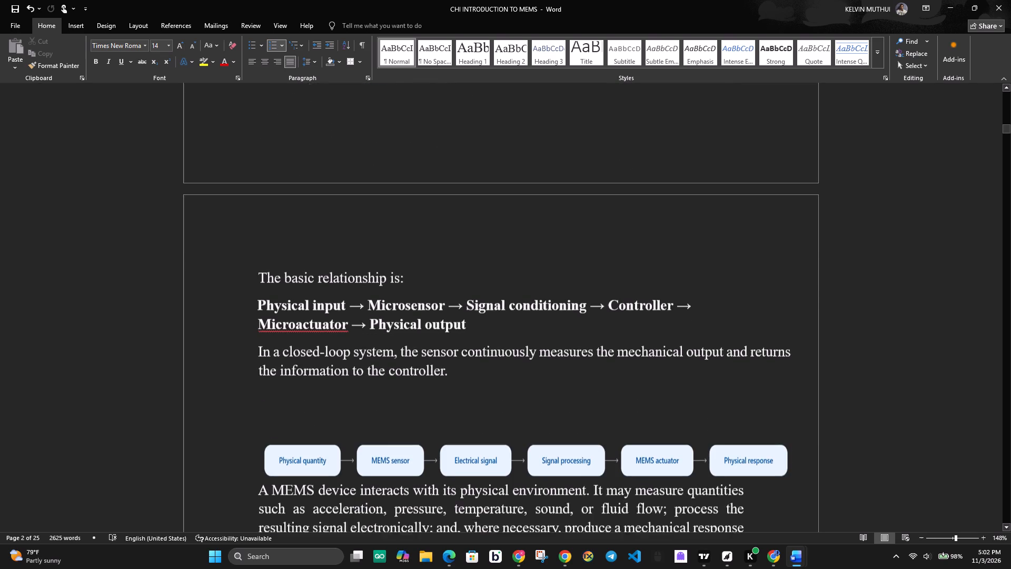
pyautogui.scroll(-1, 524, 399)
pyautogui.click(489, 433)
pyautogui.moveTo(490, 423); pyautogui.dragTo(494, 394)
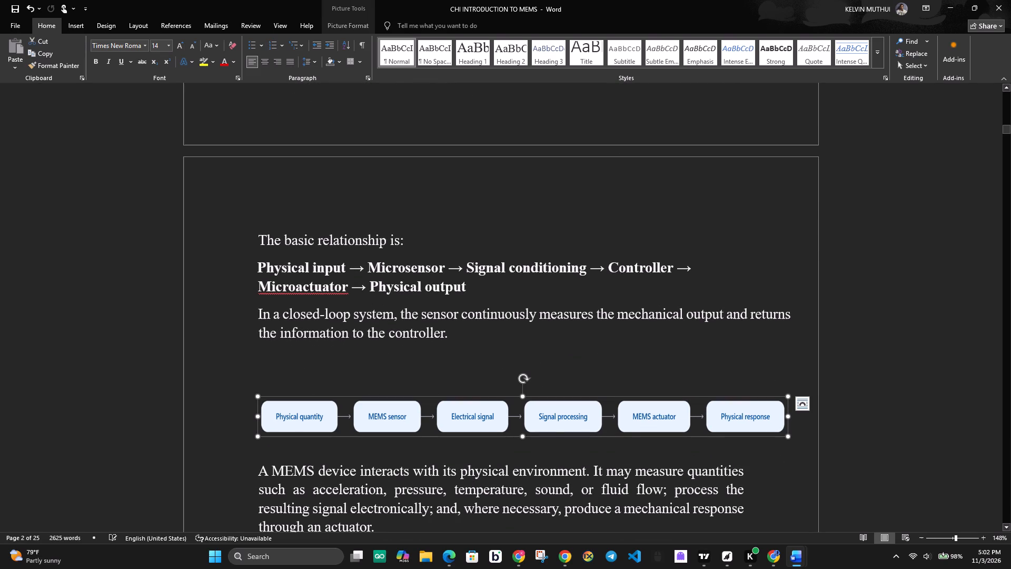
pyautogui.moveTo(464, 423); pyautogui.dragTo(473, 400)
pyautogui.click(484, 406)
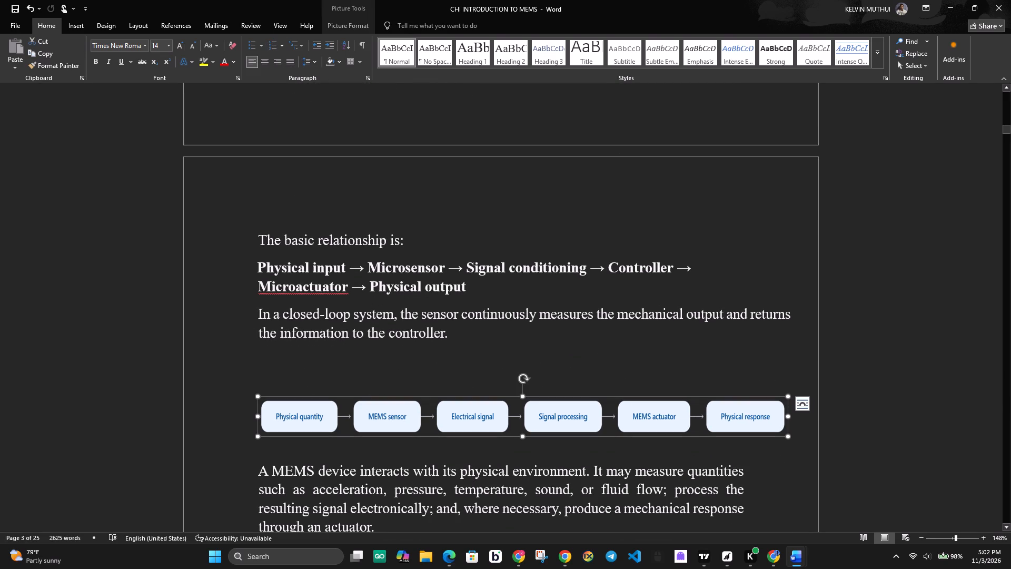
# Stretch the flow diagram on page 3 vertically from its top and bottom edges to make its boxes taller.
pyautogui.moveTo(520, 397); pyautogui.dragTo(526, 376)
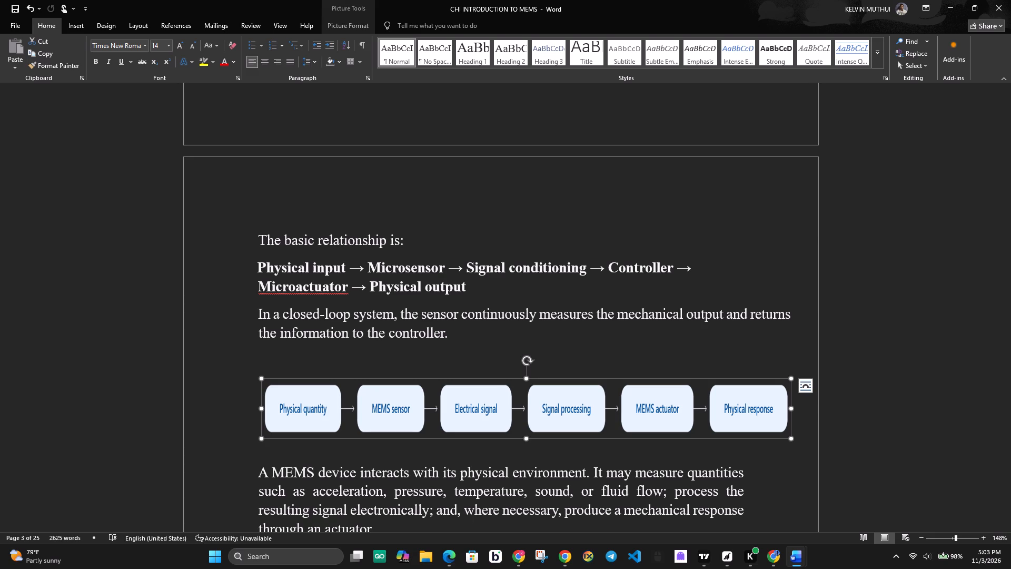
pyautogui.click(491, 394)
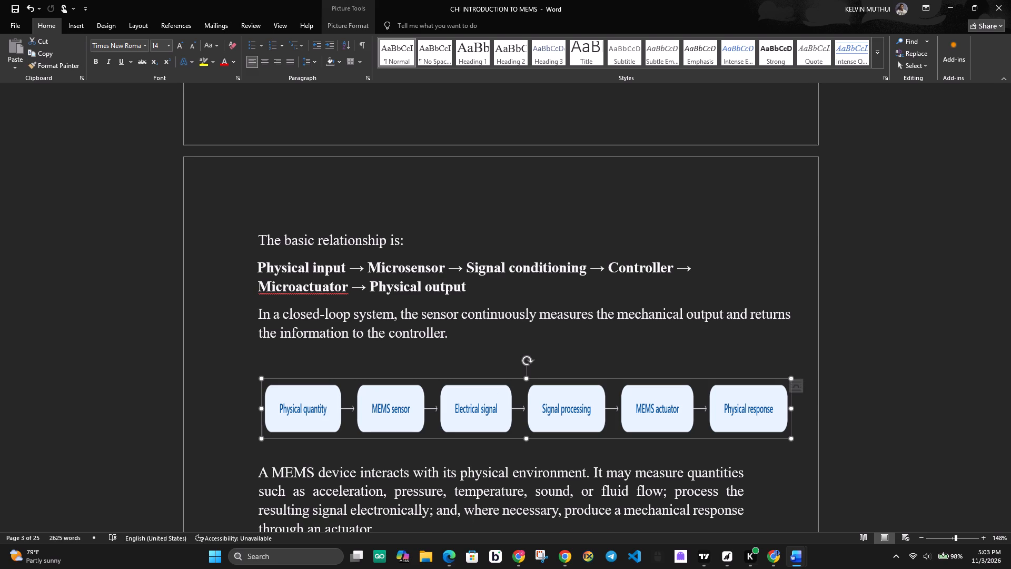
pyautogui.moveTo(525, 378); pyautogui.dragTo(531, 367)
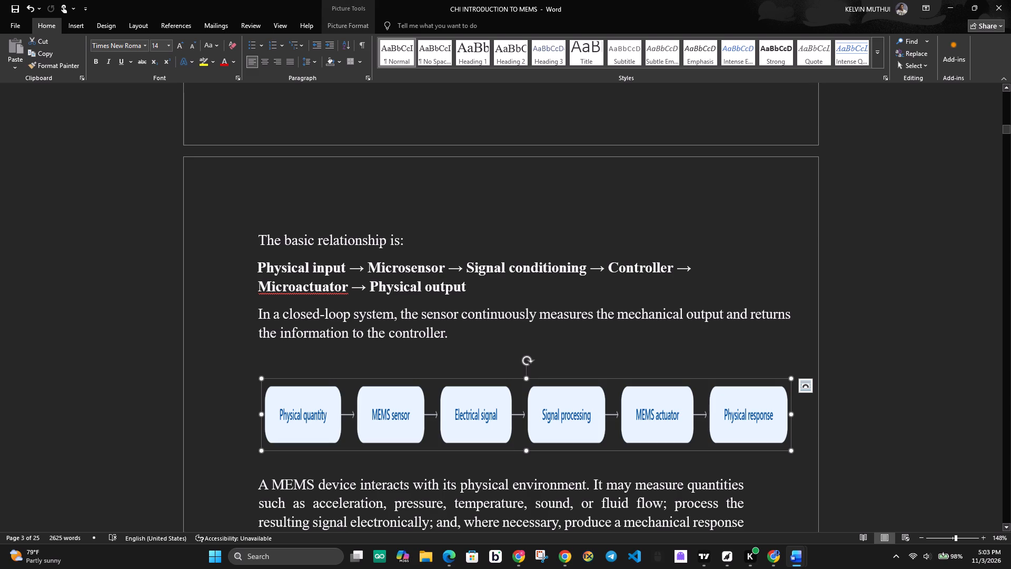
pyautogui.scroll(-2, 350, 359)
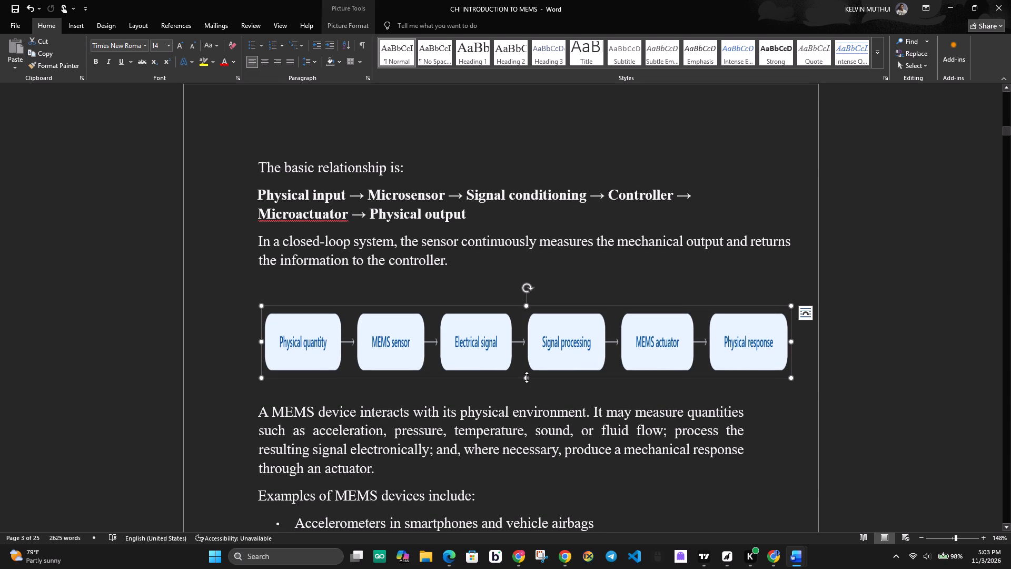
pyautogui.click(527, 377)
pyautogui.moveTo(527, 377); pyautogui.dragTo(529, 390)
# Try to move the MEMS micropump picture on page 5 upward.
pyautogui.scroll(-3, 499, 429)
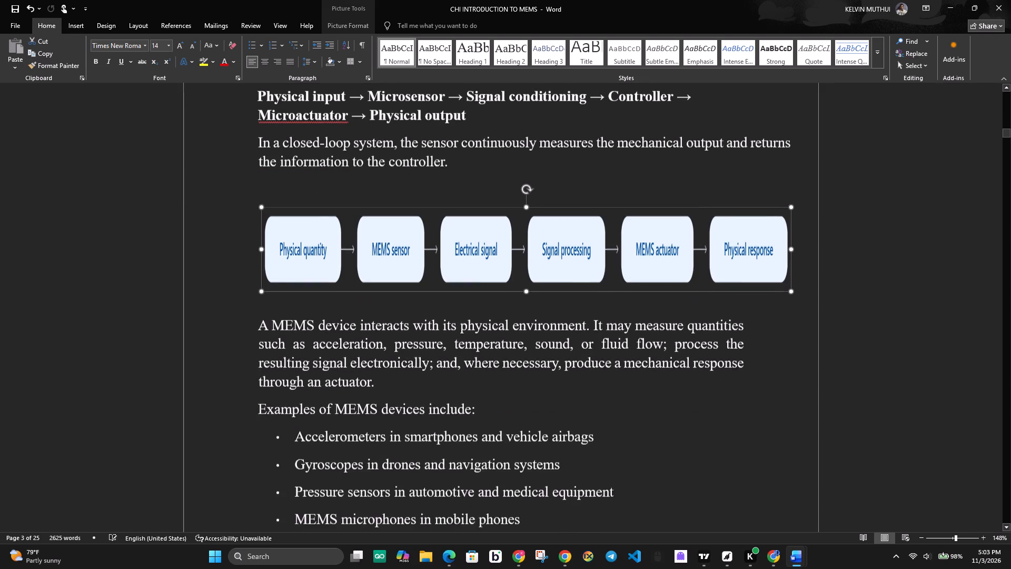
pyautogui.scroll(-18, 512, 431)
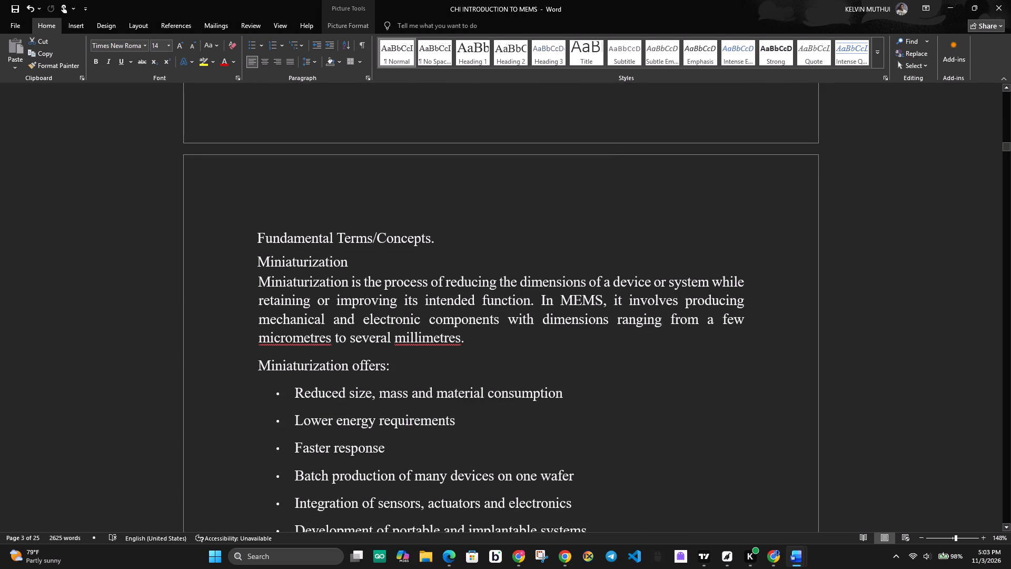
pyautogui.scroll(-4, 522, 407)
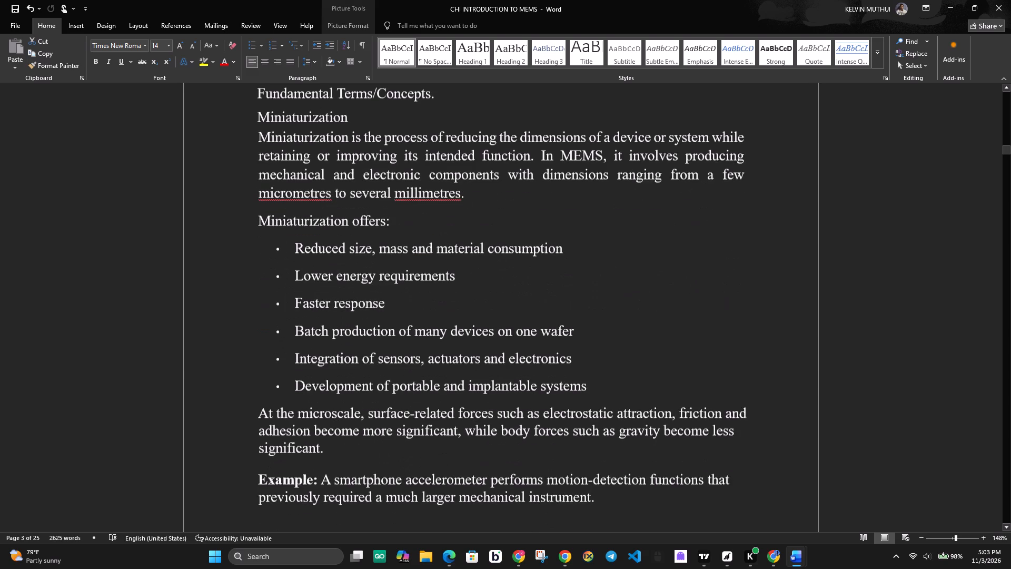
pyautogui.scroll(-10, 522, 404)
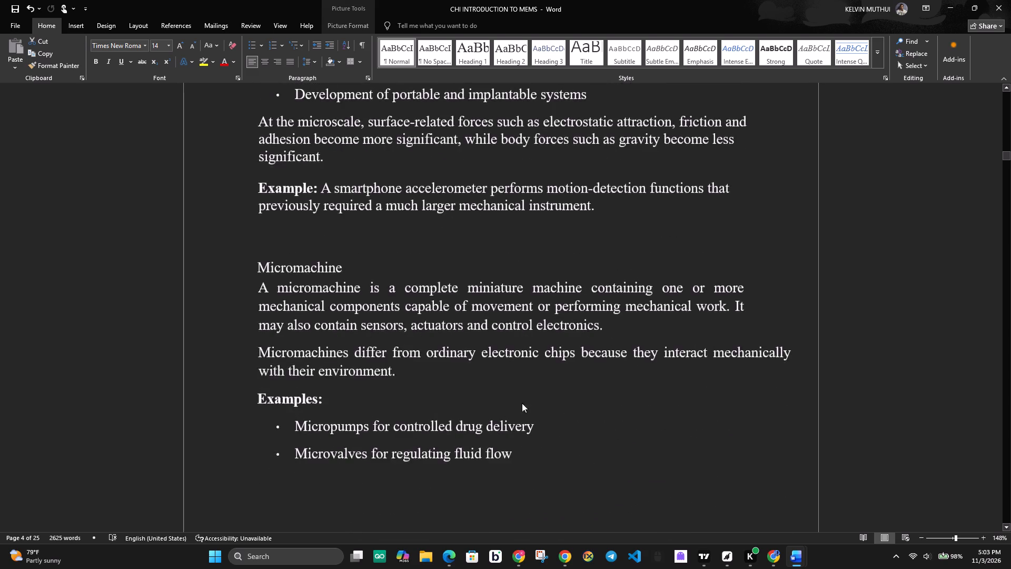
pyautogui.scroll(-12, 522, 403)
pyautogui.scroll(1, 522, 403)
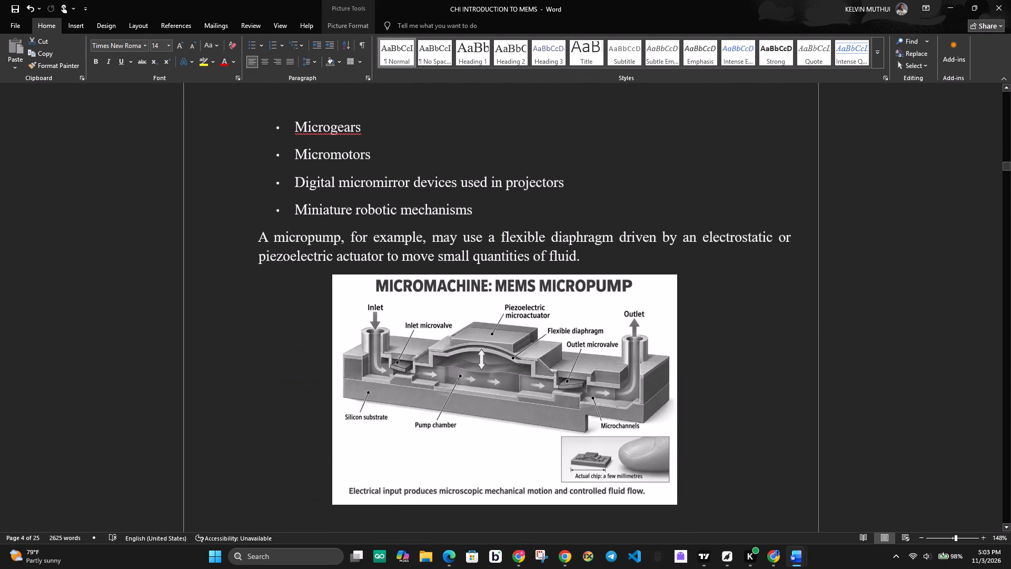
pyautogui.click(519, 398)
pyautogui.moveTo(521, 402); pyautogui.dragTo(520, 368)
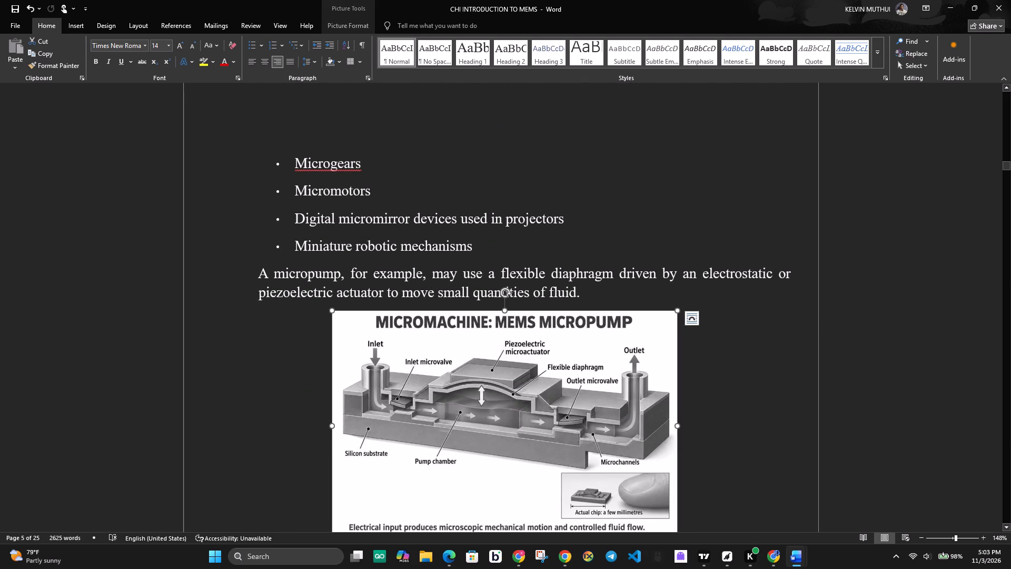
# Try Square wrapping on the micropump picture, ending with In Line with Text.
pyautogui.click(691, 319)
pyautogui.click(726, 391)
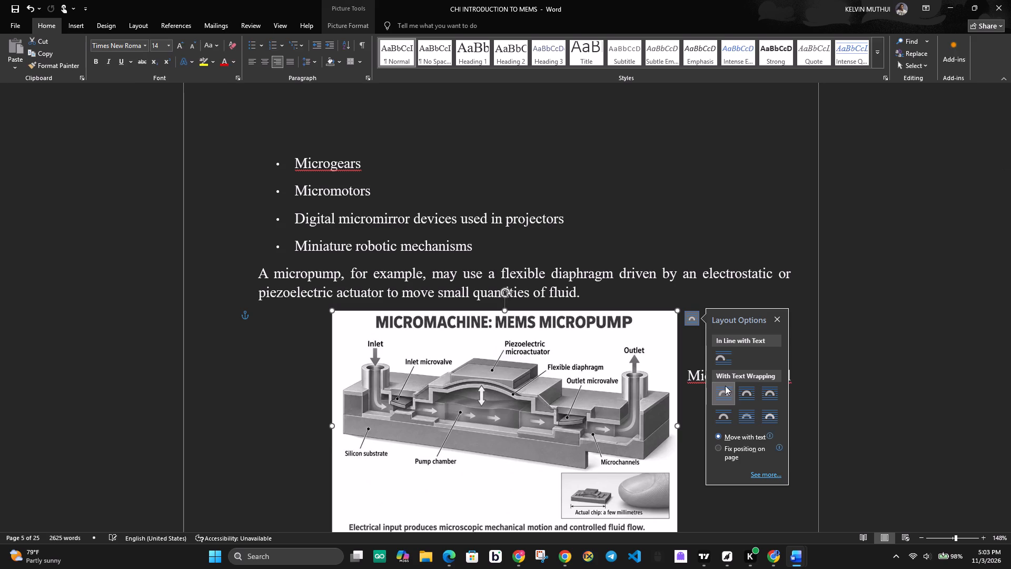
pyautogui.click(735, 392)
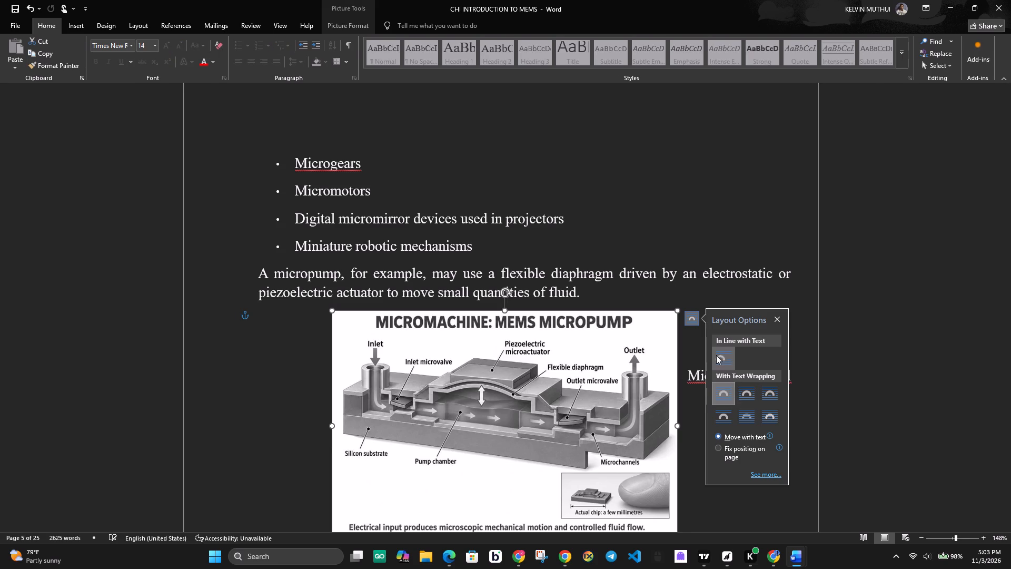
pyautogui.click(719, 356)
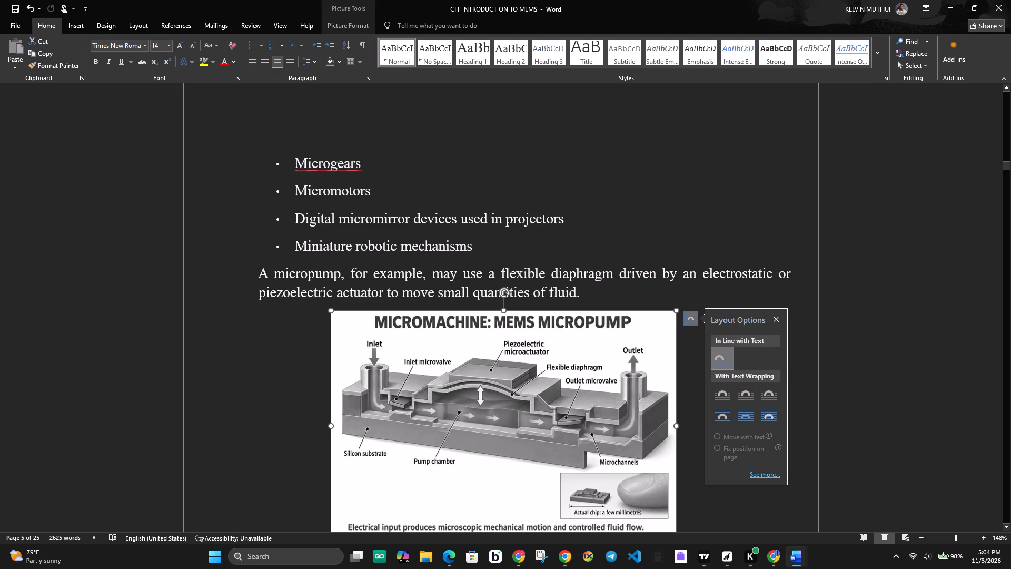
# Widen the micropump picture from both side edges so its left edge lines up with the text's left margin.
pyautogui.scroll(-1, 538, 382)
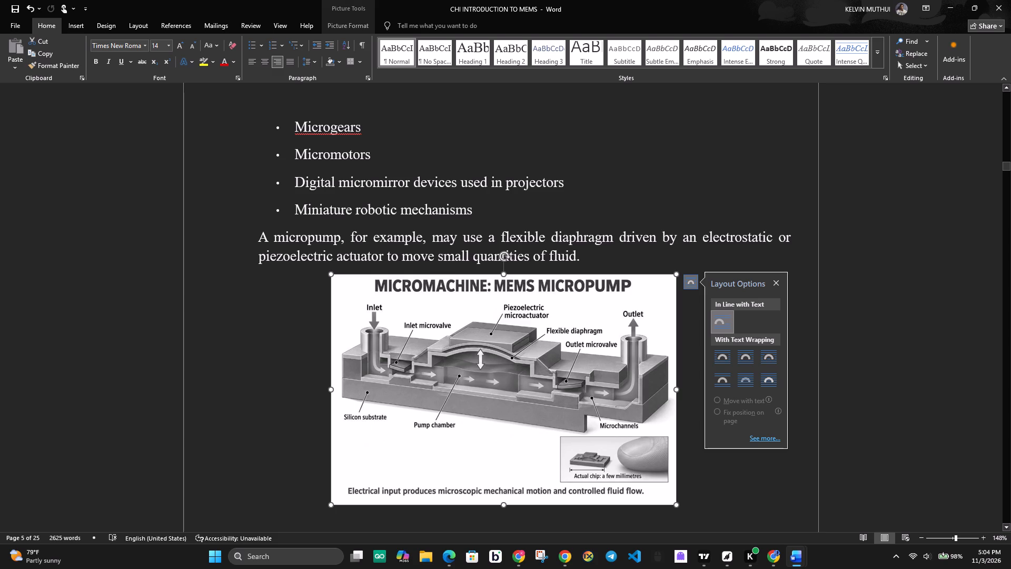
pyautogui.click(567, 386)
pyautogui.click(339, 393)
pyautogui.moveTo(328, 387); pyautogui.dragTo(292, 387)
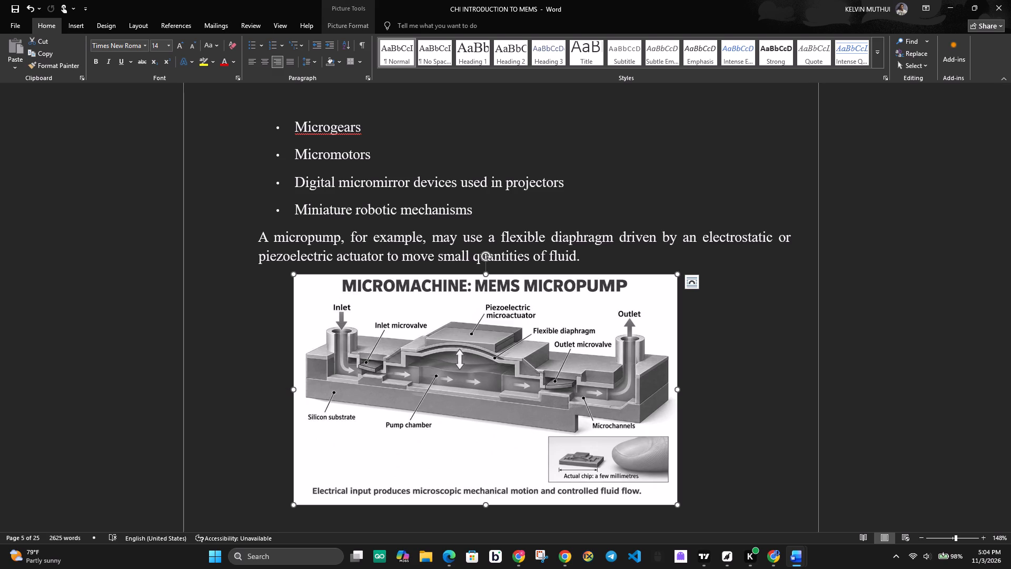
pyautogui.scroll(-1, 291, 386)
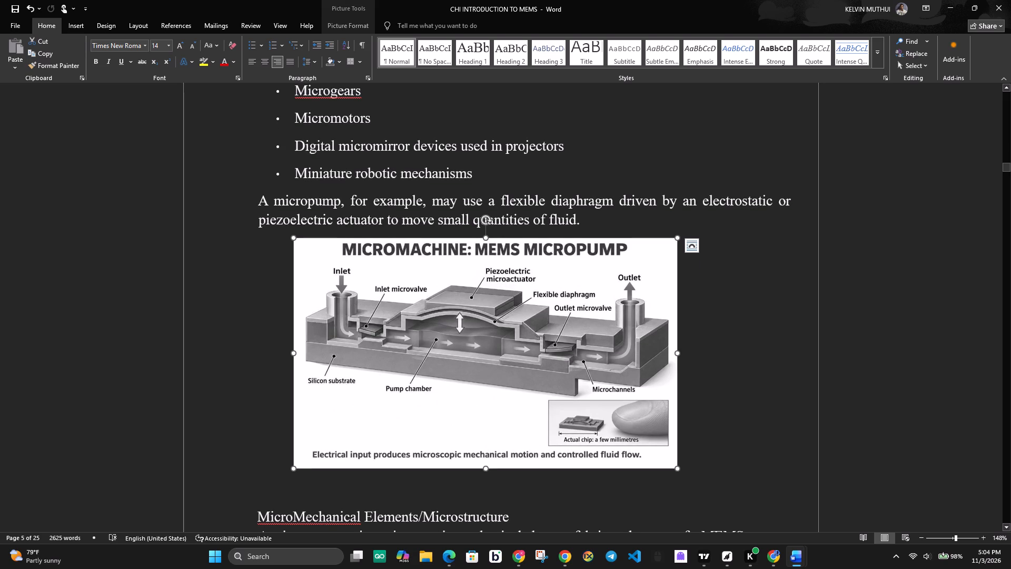
pyautogui.moveTo(678, 352); pyautogui.dragTo(727, 352)
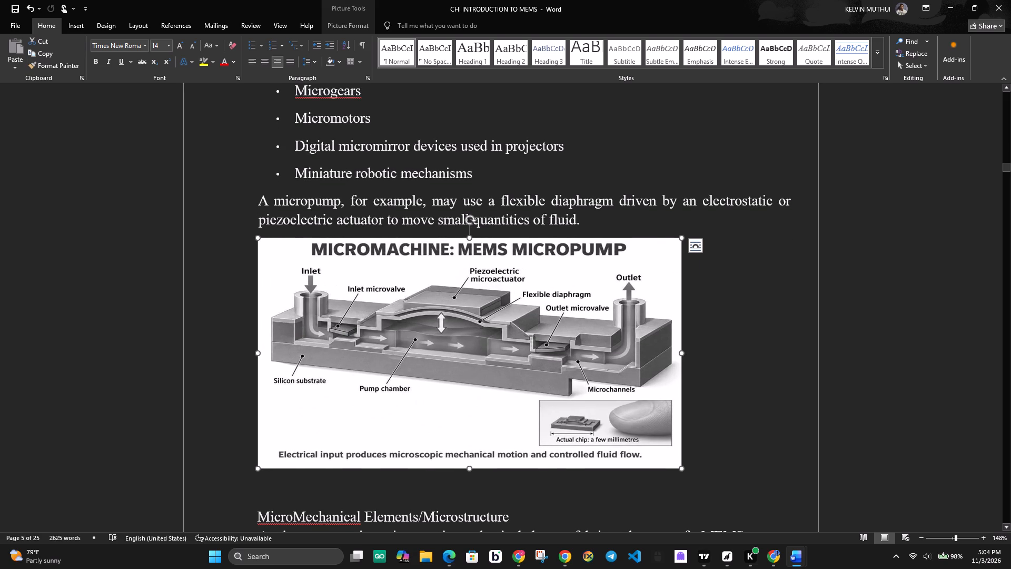
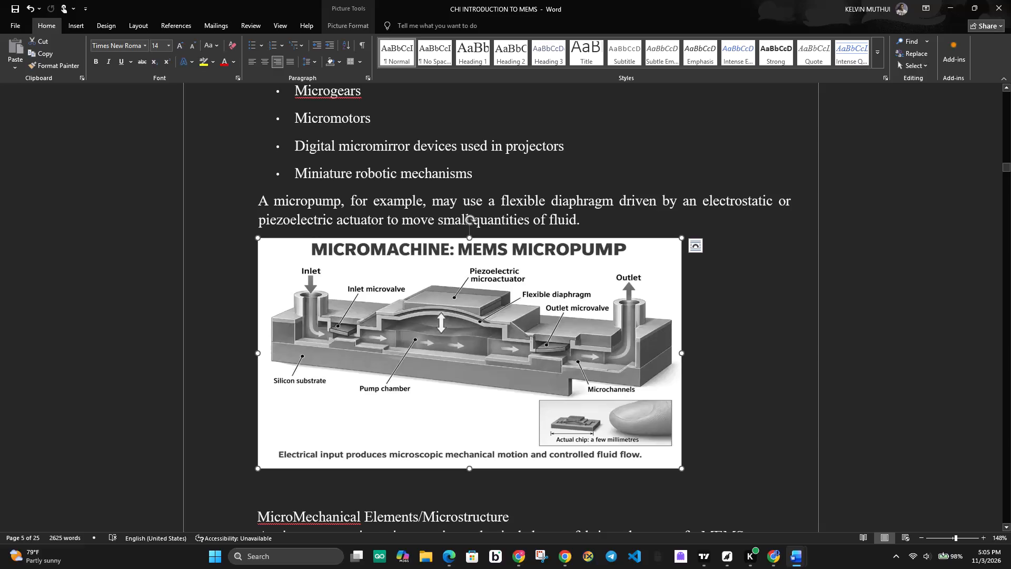
# Select the Microelectronics in a MEMS System picture below the bullet about communicating with an external system.
pyautogui.scroll(-1, 546, 336)
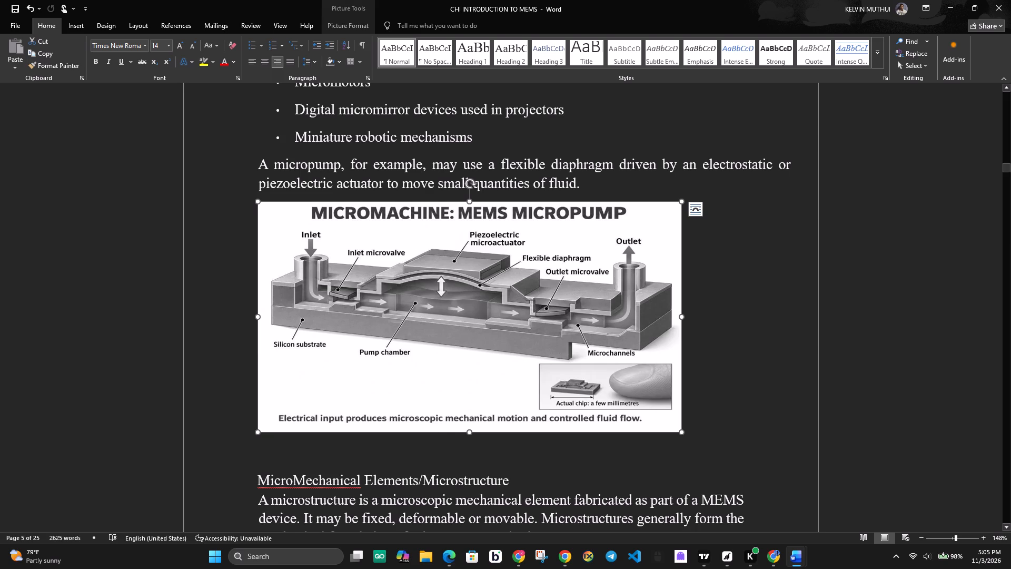
pyautogui.scroll(-2, 538, 338)
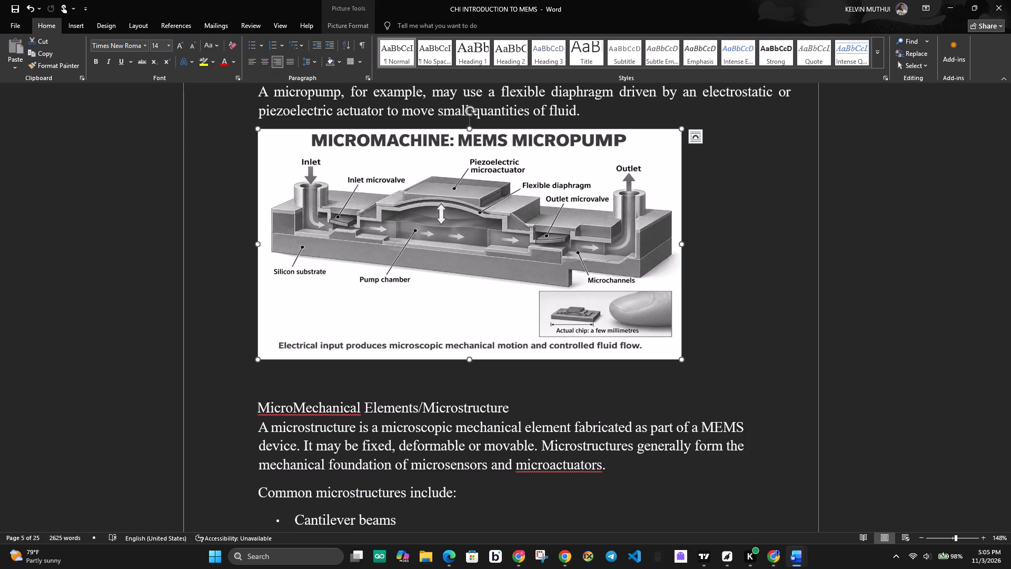
pyautogui.scroll(-2, 539, 342)
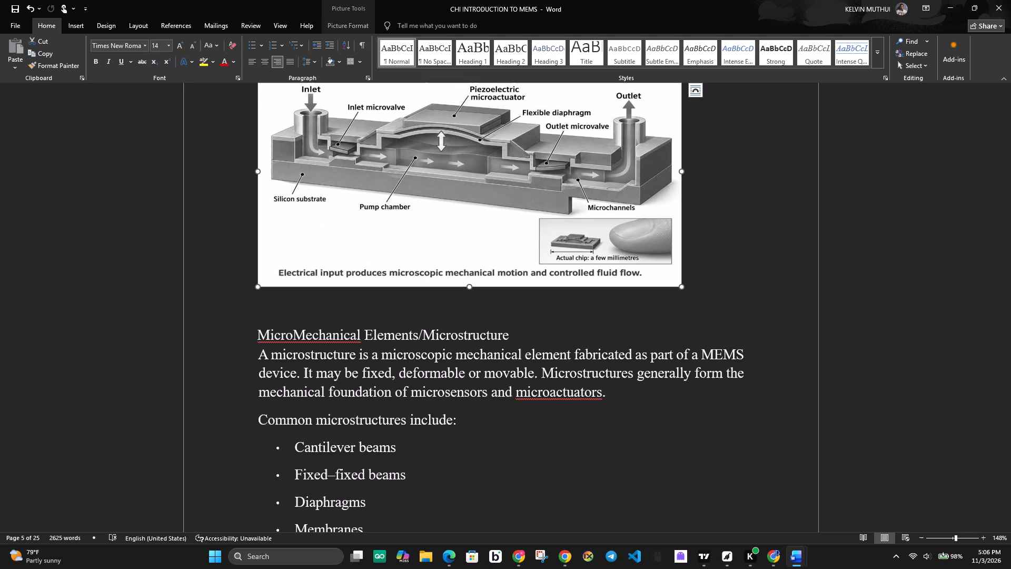
pyautogui.scroll(-1, 543, 351)
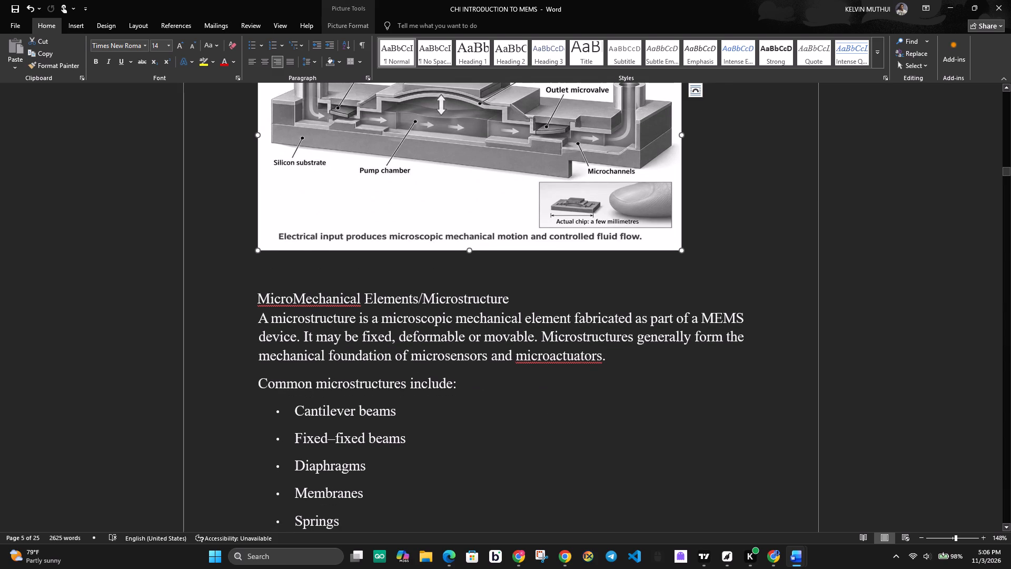
pyautogui.scroll(-1, 518, 350)
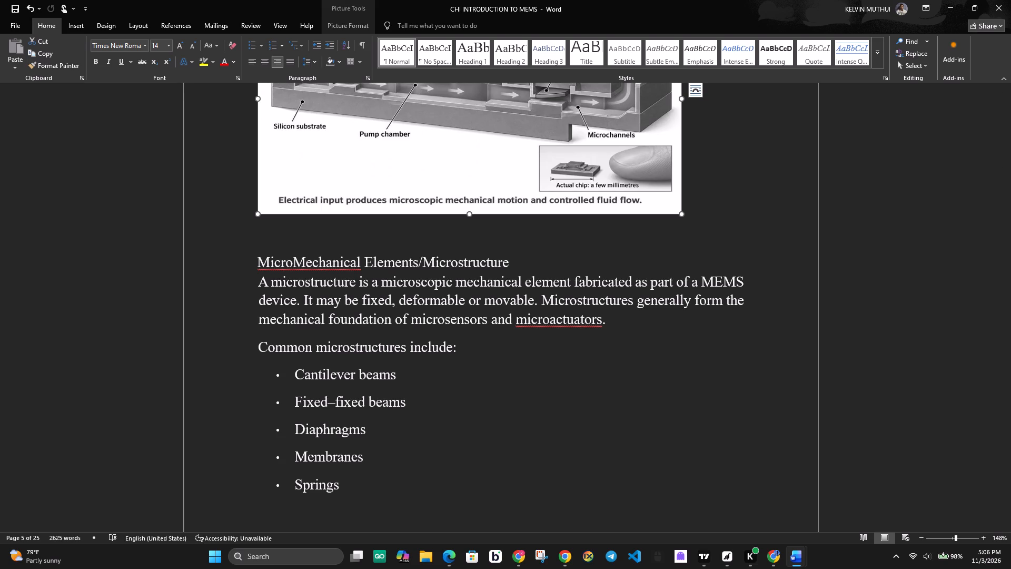
pyautogui.scroll(-1, 509, 351)
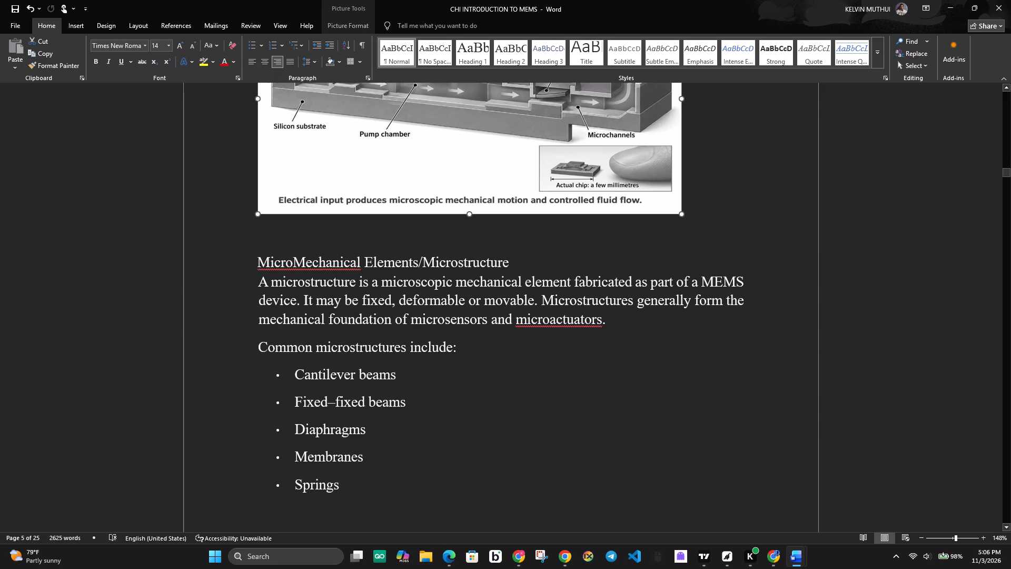
pyautogui.scroll(-8, 509, 351)
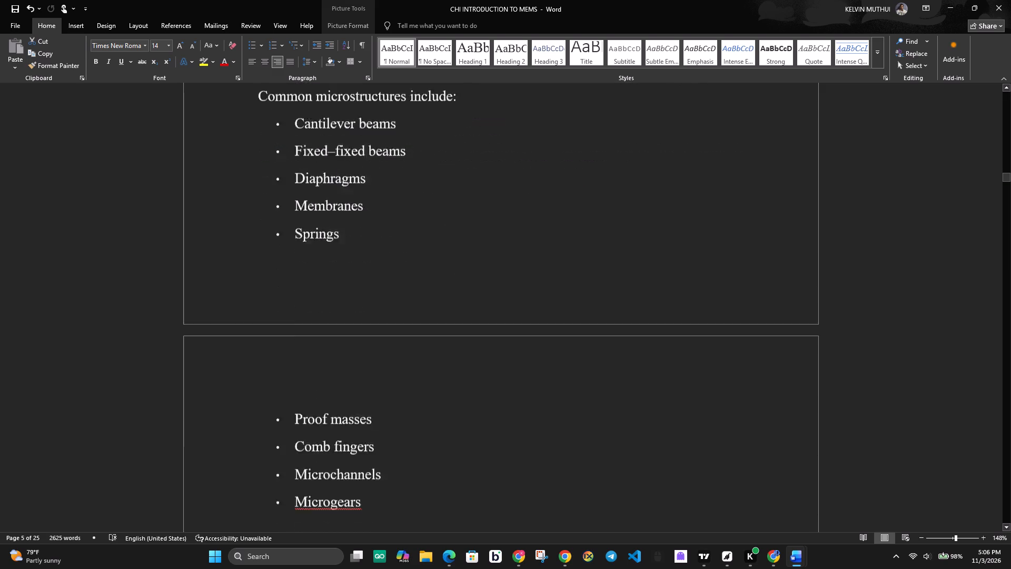
pyautogui.scroll(-18, 502, 343)
pyautogui.scroll(-11, 501, 340)
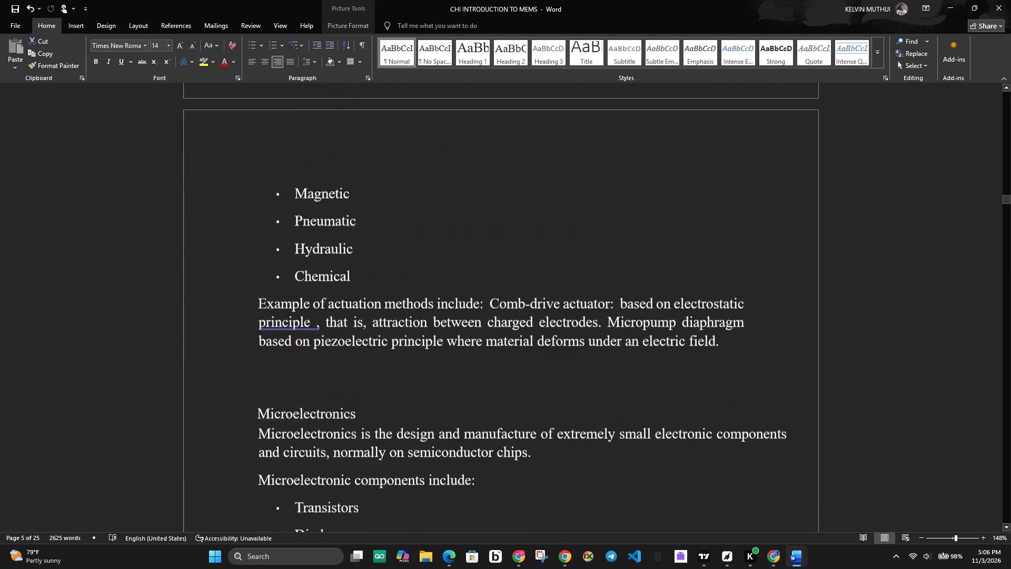
pyautogui.scroll(-18, 500, 356)
pyautogui.scroll(-5, 501, 366)
pyautogui.click(508, 370)
pyautogui.click(515, 369)
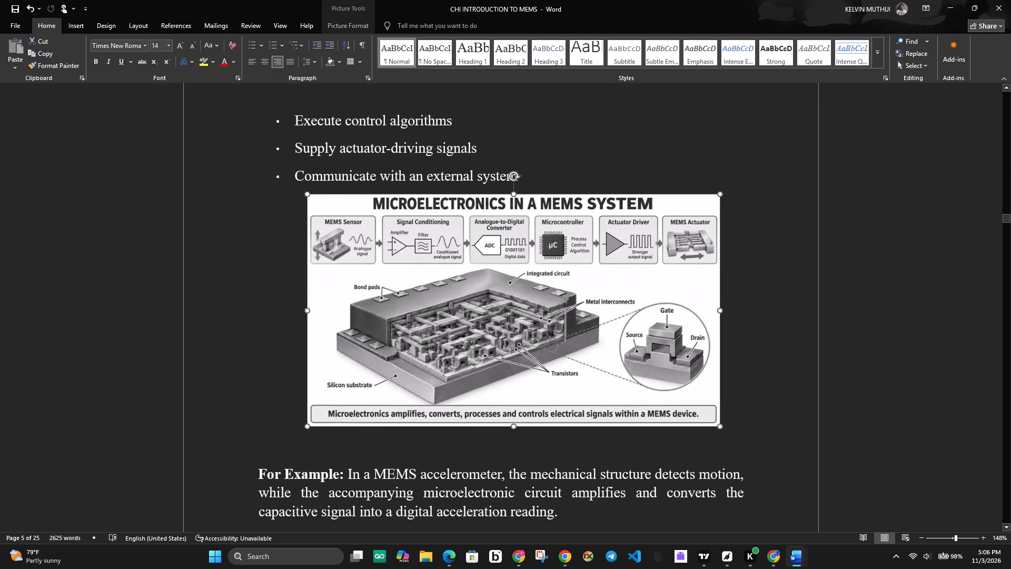